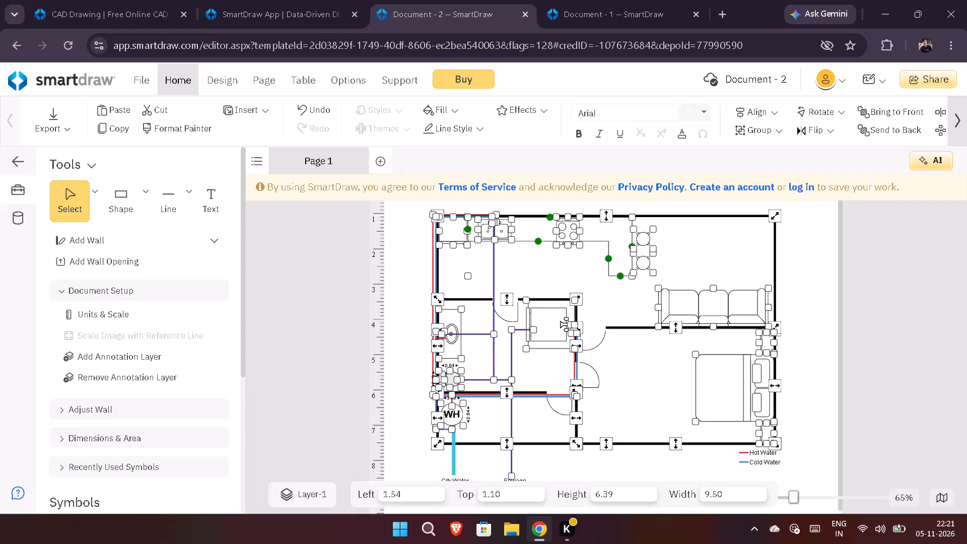
# Browse the CAD & Drafting and Elevations template categories on the SmartDraw new document page.
pyautogui.click(283, 20)
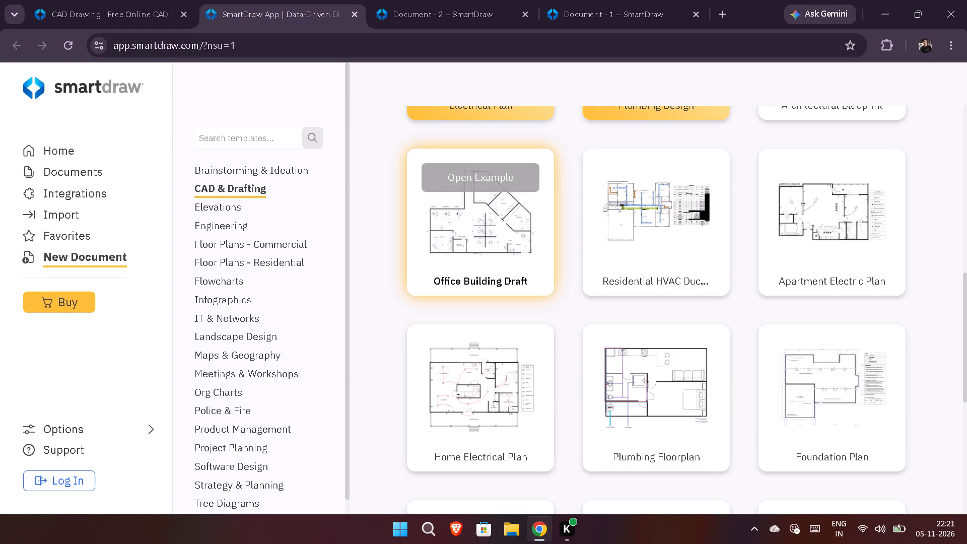
pyautogui.scroll(-3, 596, 278)
pyautogui.scroll(-3, 490, 338)
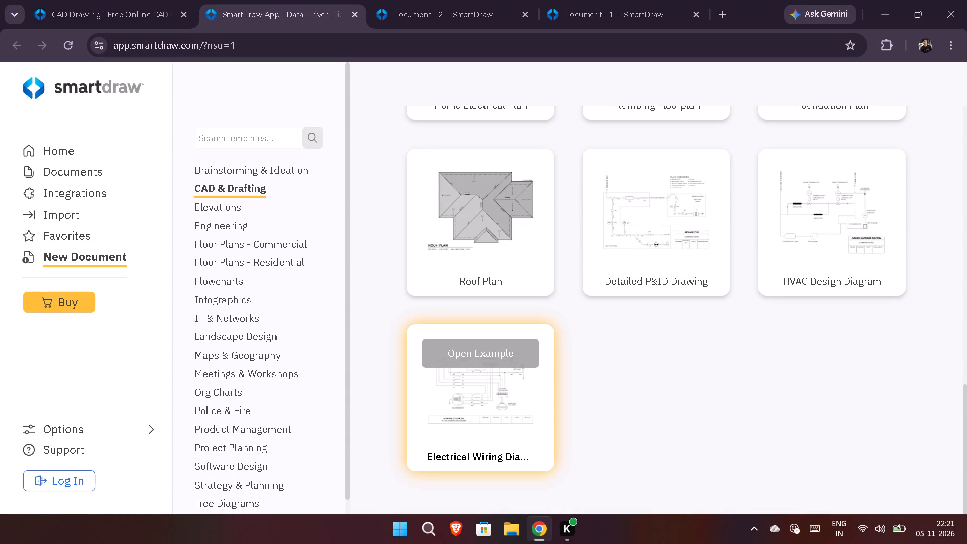
pyautogui.scroll(-2, 495, 351)
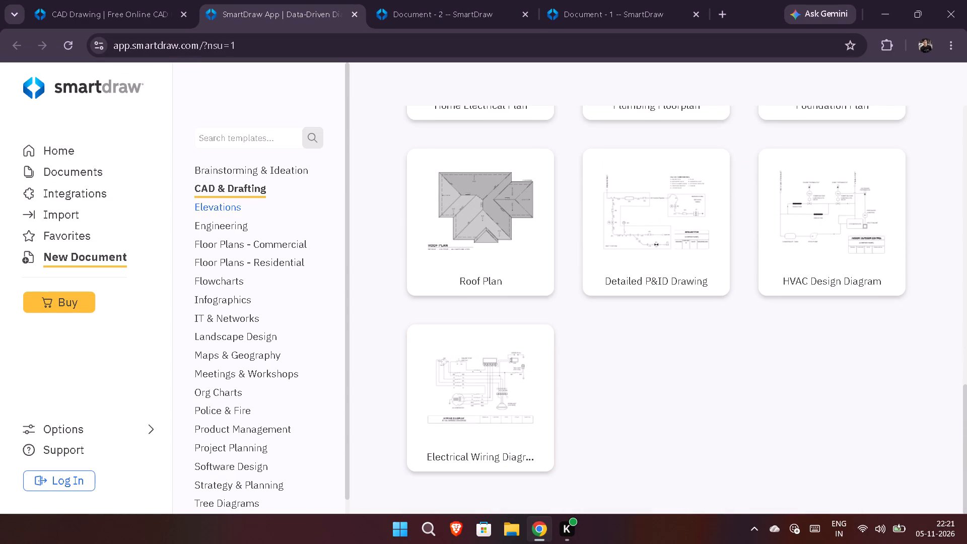
pyautogui.click(221, 211)
pyautogui.scroll(11, 572, 323)
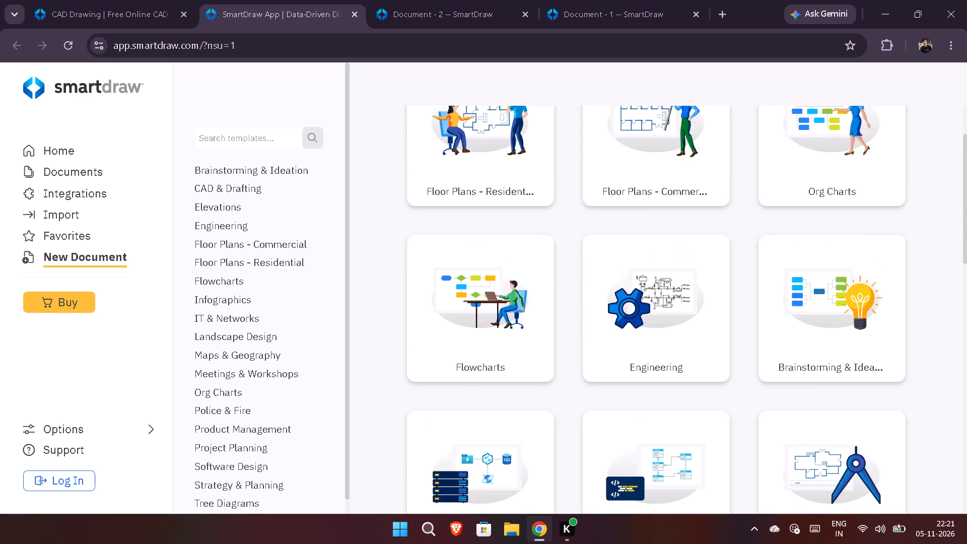
pyautogui.scroll(4, 571, 321)
pyautogui.scroll(6, 567, 434)
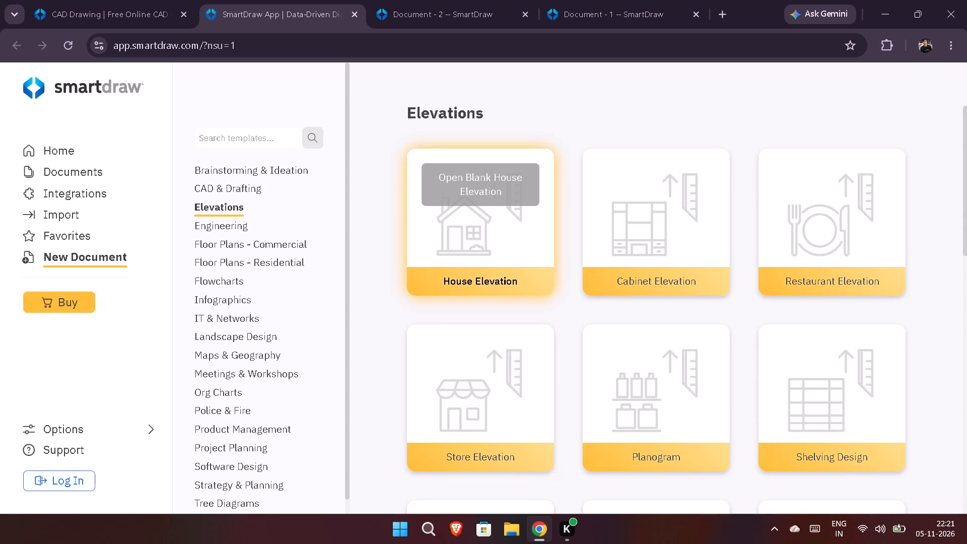
pyautogui.scroll(-2, 248, 434)
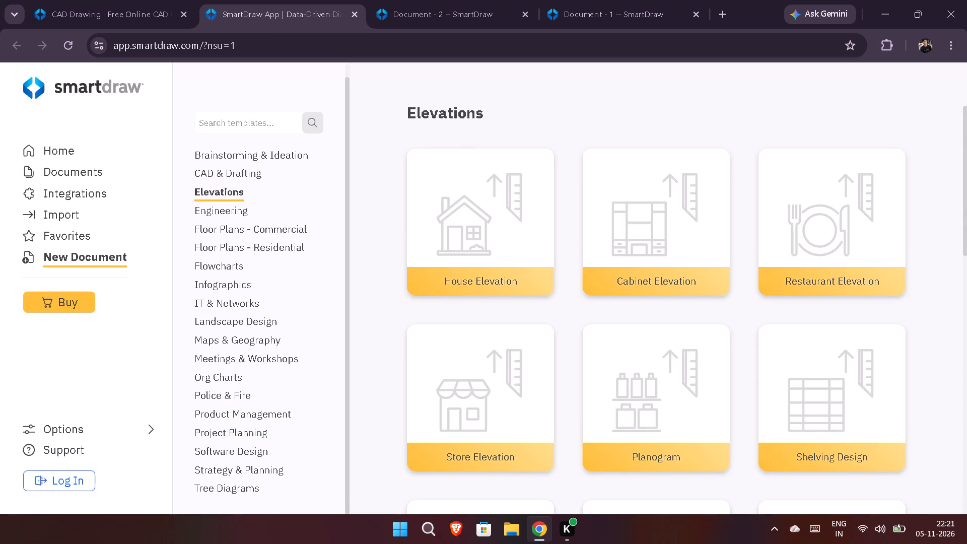
# Open a blank Data Flow Diagram from the Software Design template category.
pyautogui.click(251, 458)
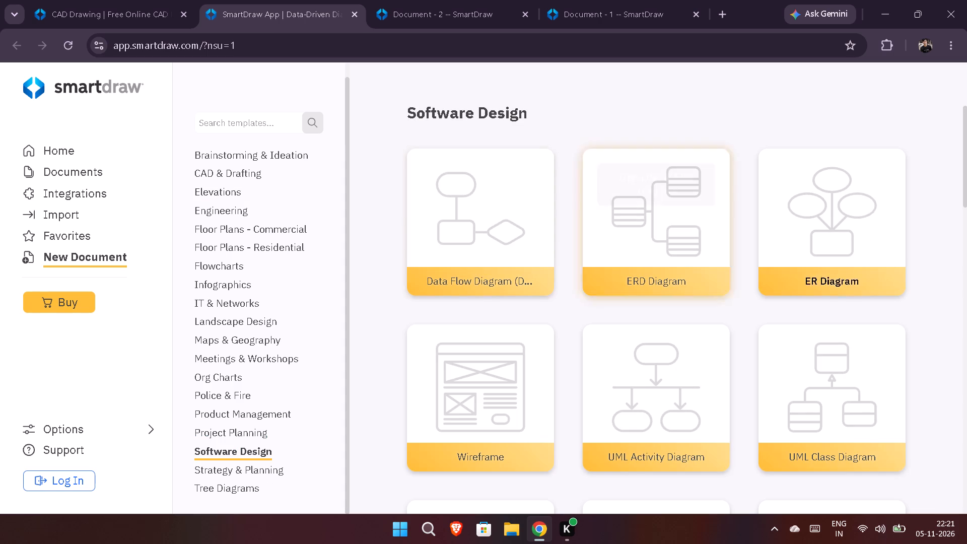
pyautogui.click(525, 240)
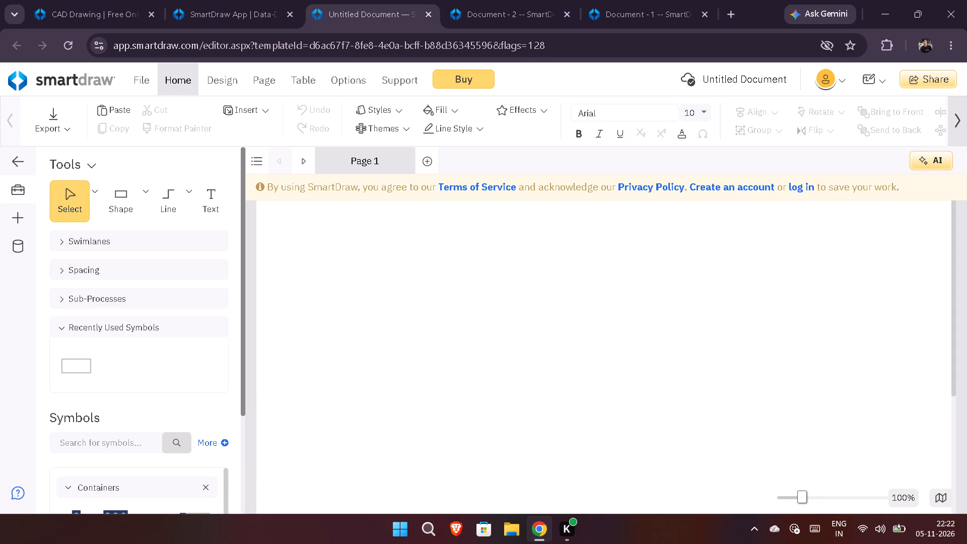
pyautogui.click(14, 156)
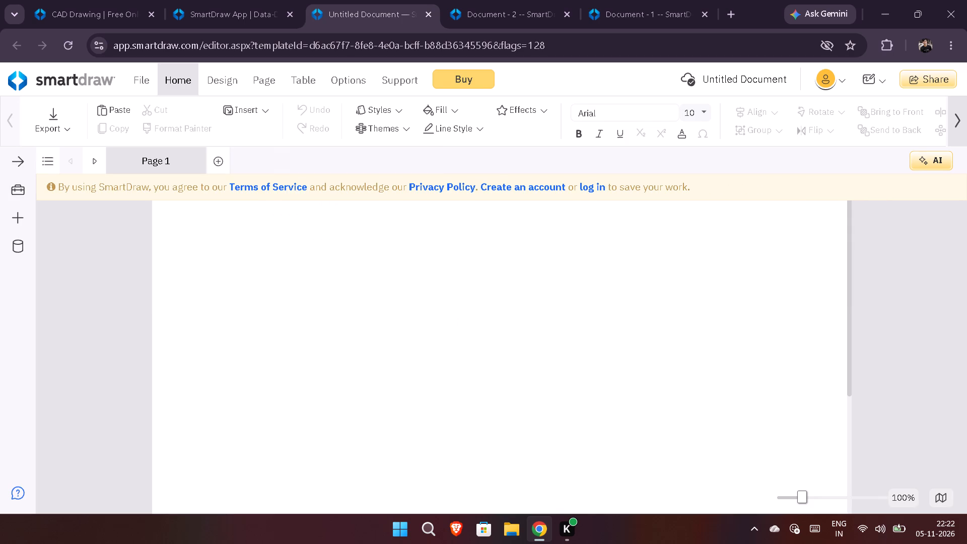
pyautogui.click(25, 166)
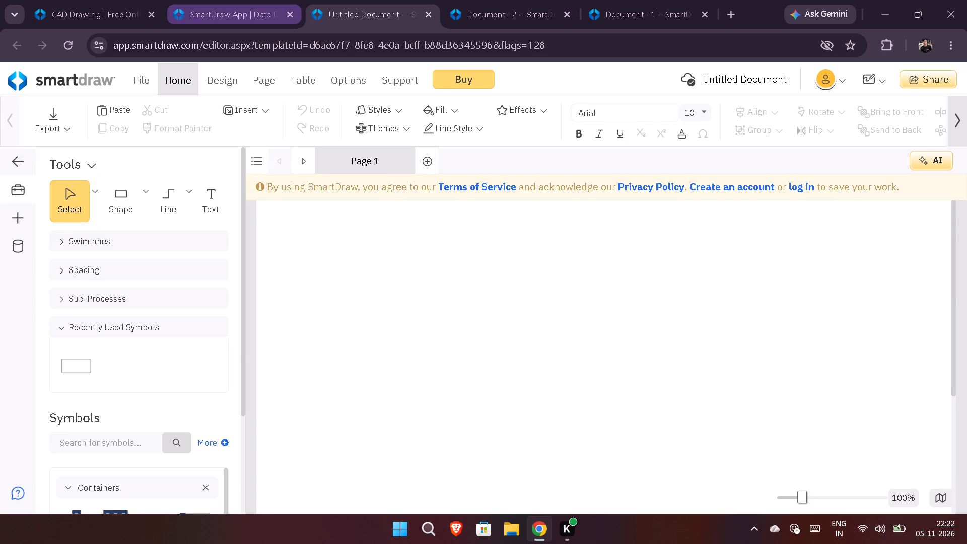
# Return to the Software Design templates and open another blank Data Flow Diagram document.
pyautogui.click(266, 14)
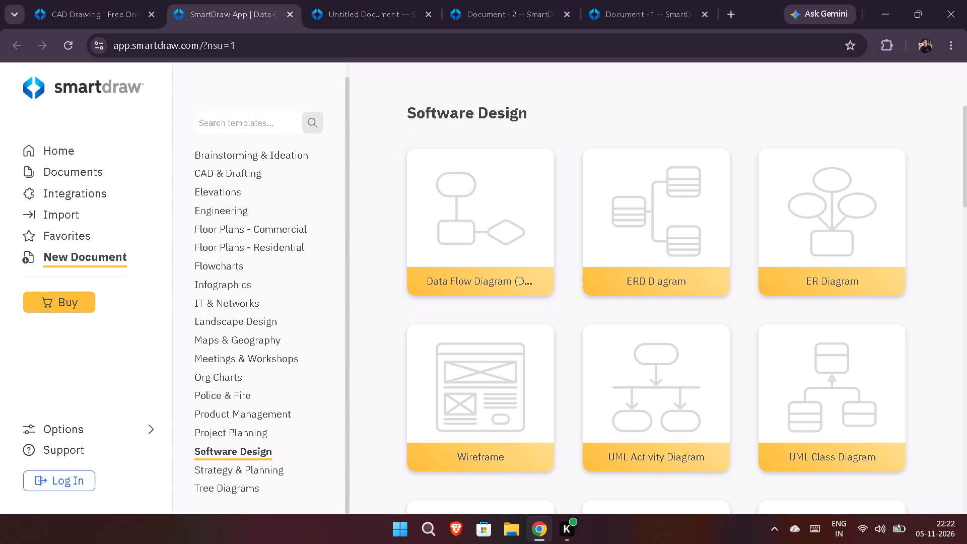
pyautogui.click(513, 283)
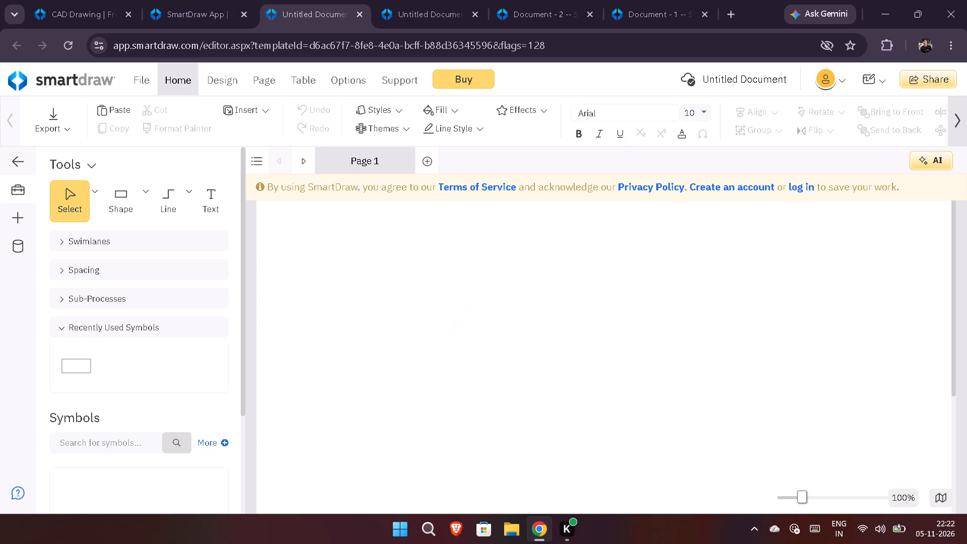
# Place a rectangle shape on the blank page near its left edge.
pyautogui.scroll(-2, 409, 299)
pyautogui.click(423, 307)
pyautogui.scroll(-2, 457, 339)
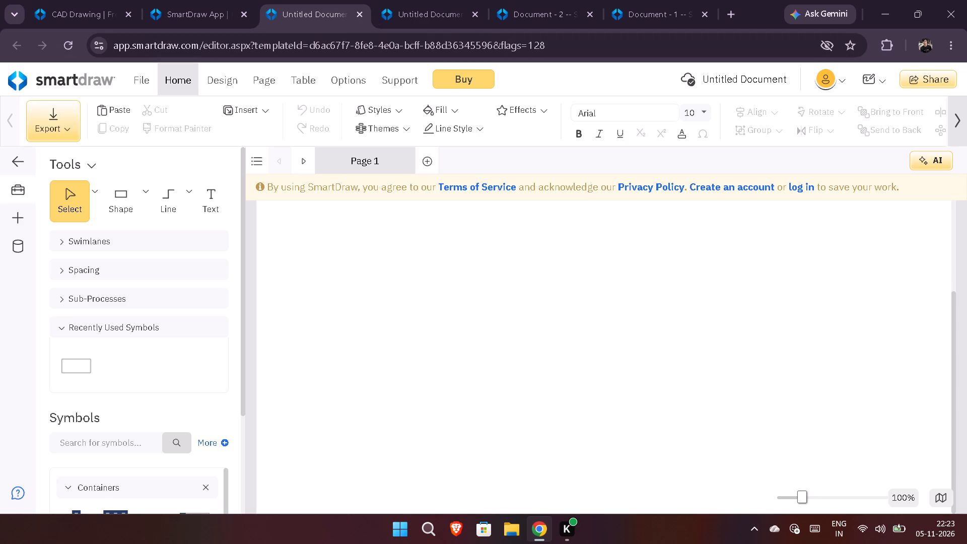
pyautogui.click(121, 199)
pyautogui.click(141, 203)
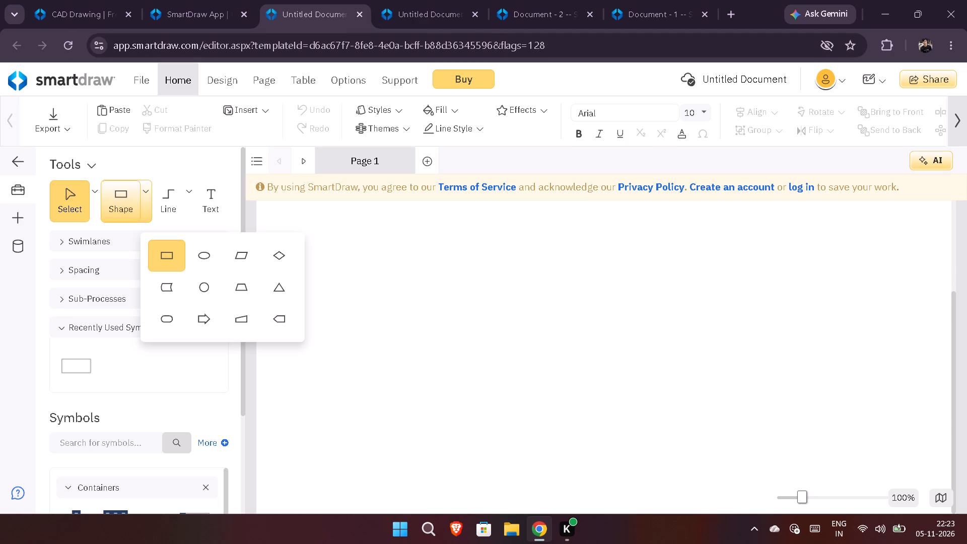
pyautogui.click(161, 254)
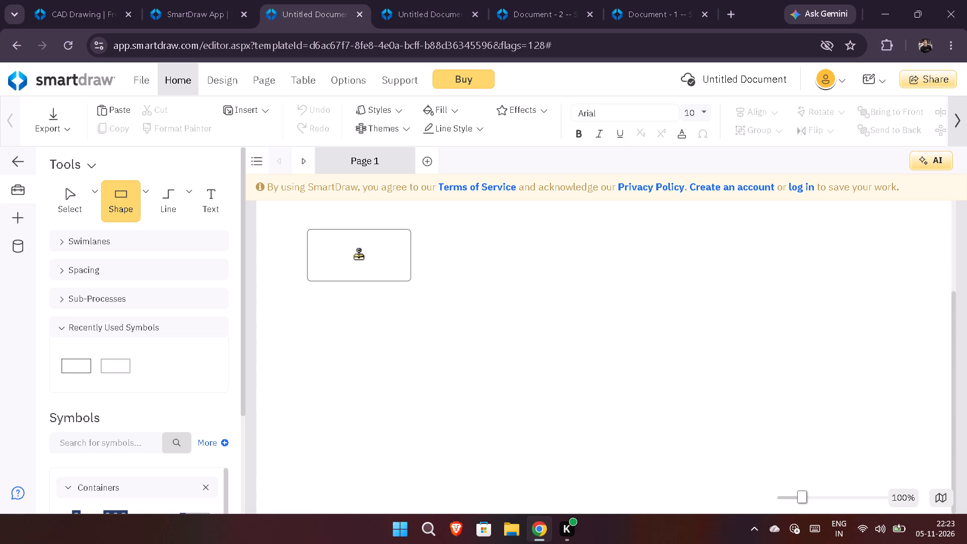
pyautogui.click(359, 255)
pyautogui.scroll(-3, 524, 325)
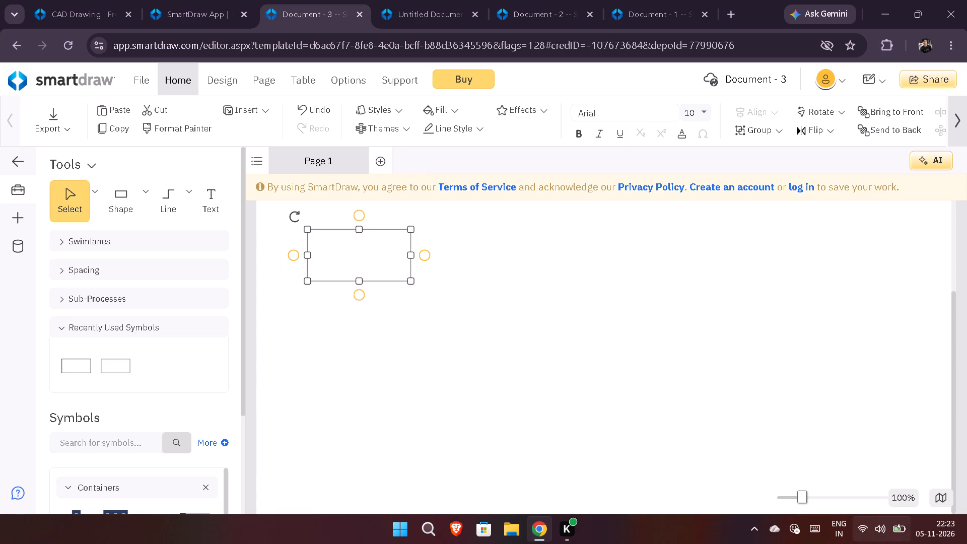
# Move the rectangle up toward the page's upper-left corner, with the page zoomed out to 75%.
pyautogui.click(803, 497)
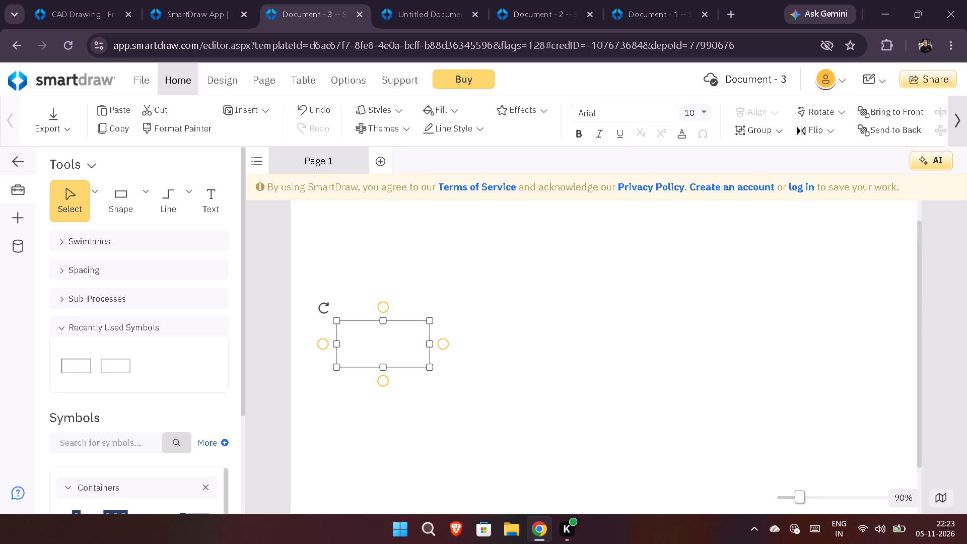
pyautogui.moveTo(390, 344); pyautogui.dragTo(367, 238)
pyautogui.moveTo(800, 498); pyautogui.dragTo(795, 498)
pyautogui.moveTo(413, 290); pyautogui.dragTo(419, 243)
pyautogui.click(495, 291)
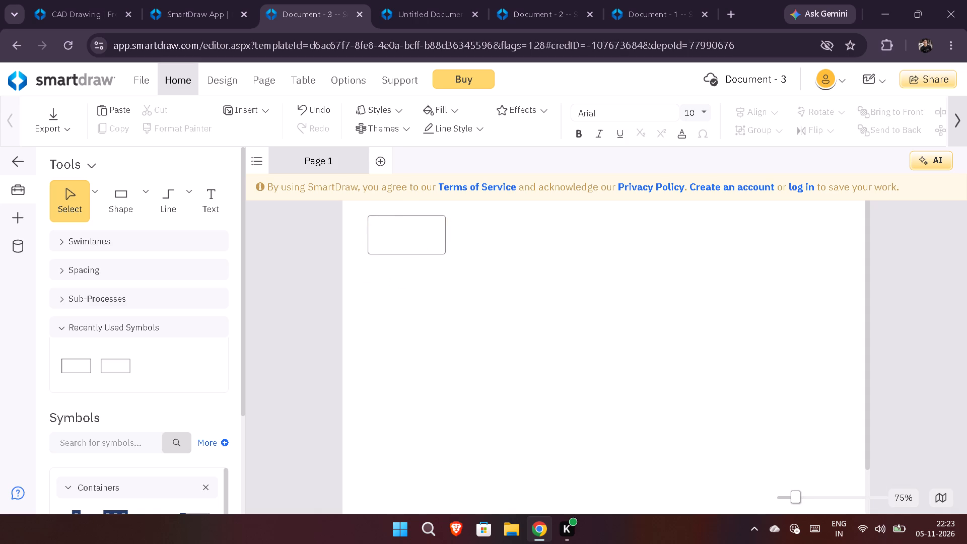
# Place two circles in a row to the right of the rectangle, level with its centre, with gaps of about 2.45 and 2.35.
pyautogui.click(142, 200)
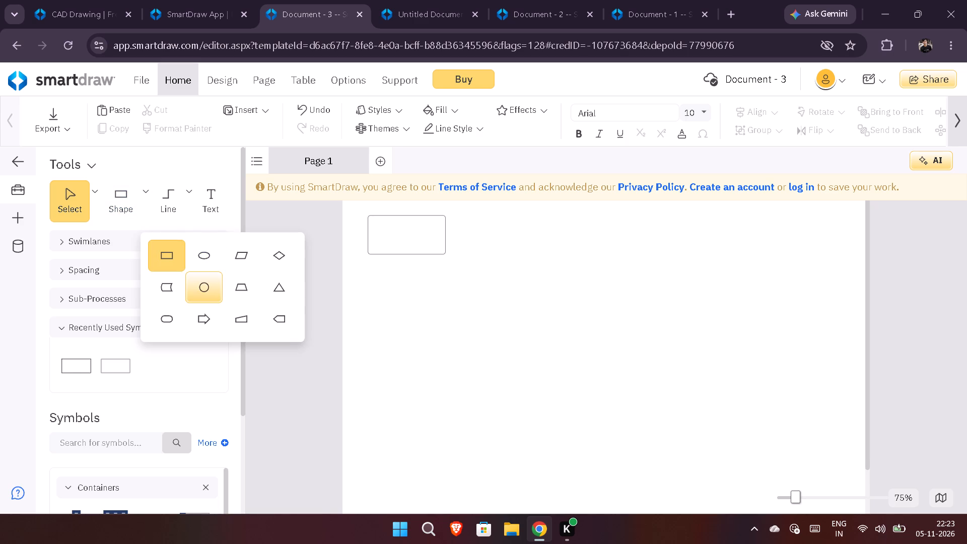
pyautogui.click(206, 290)
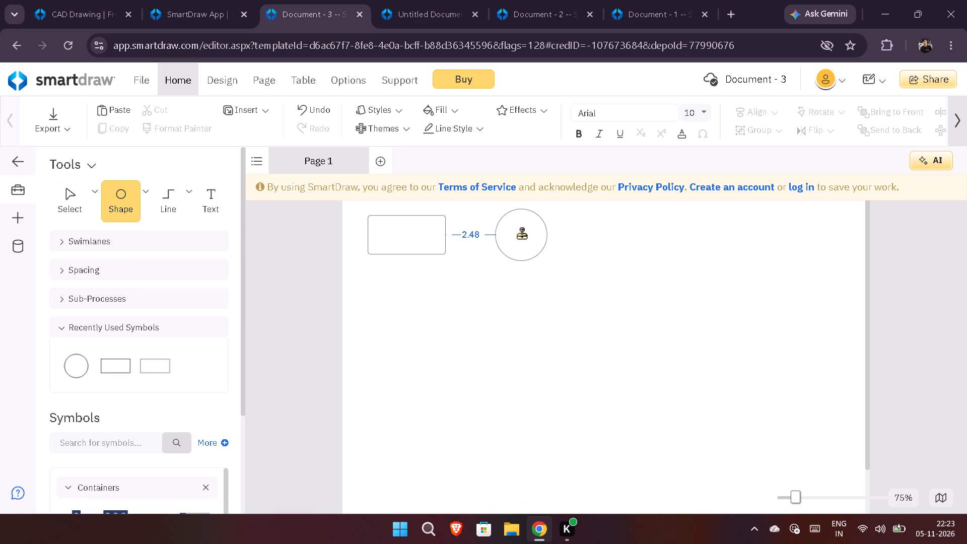
pyautogui.click(521, 236)
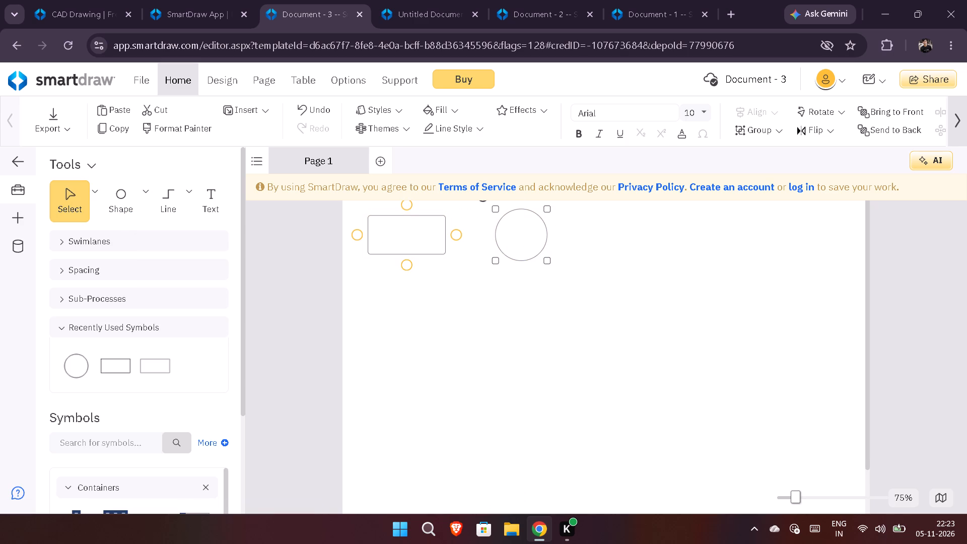
pyautogui.click(129, 206)
pyautogui.click(151, 205)
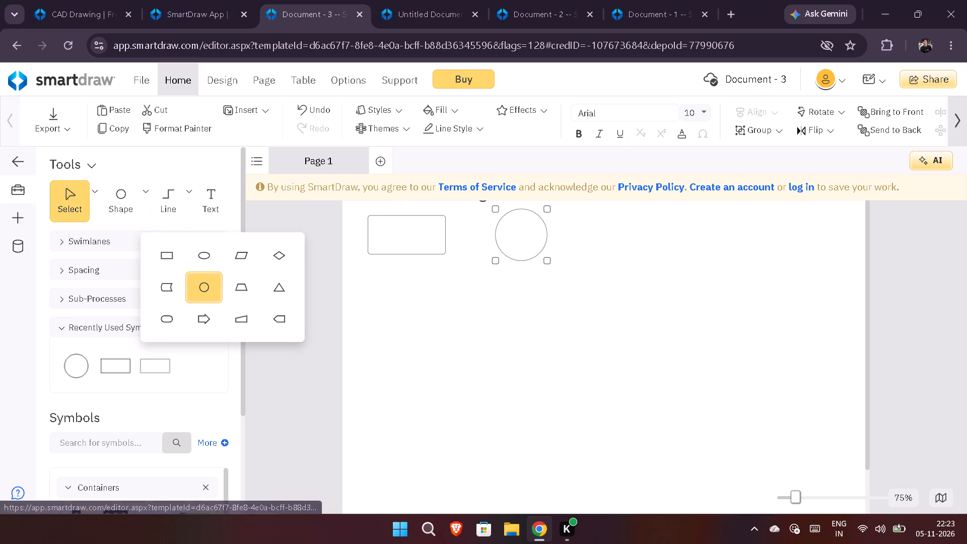
pyautogui.click(203, 281)
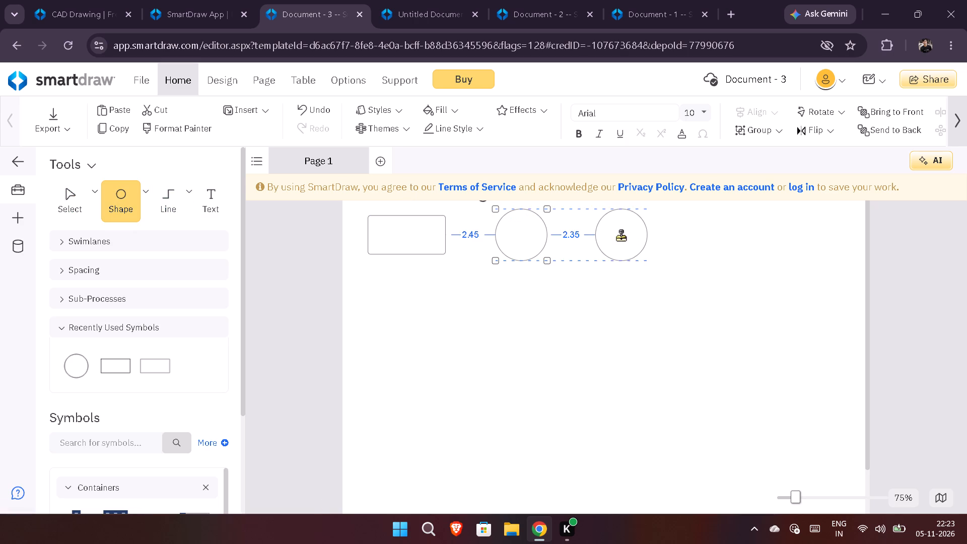
pyautogui.click(621, 235)
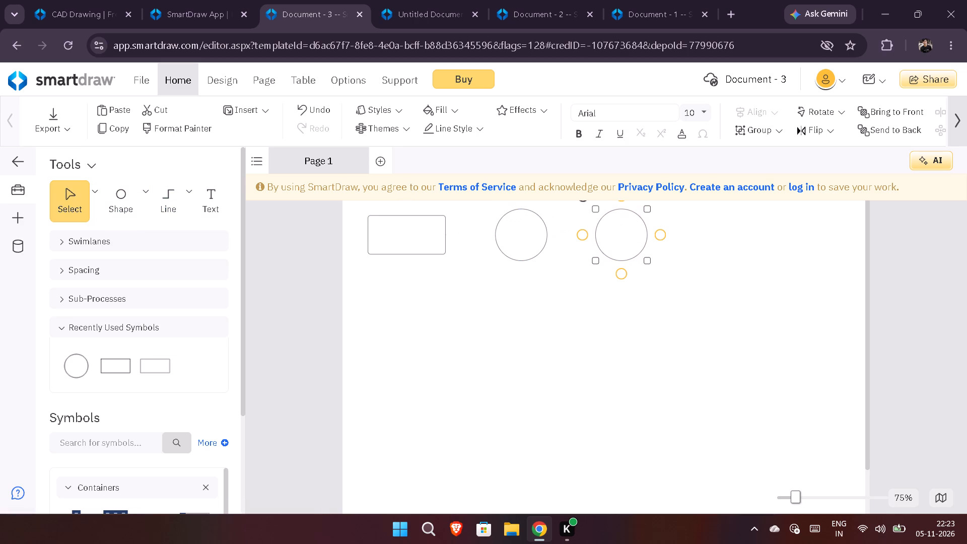
# Place three circles in a second row, one centred below the rectangle and one below each upper circle, about 3.67 under the upper circles.
pyautogui.click(128, 202)
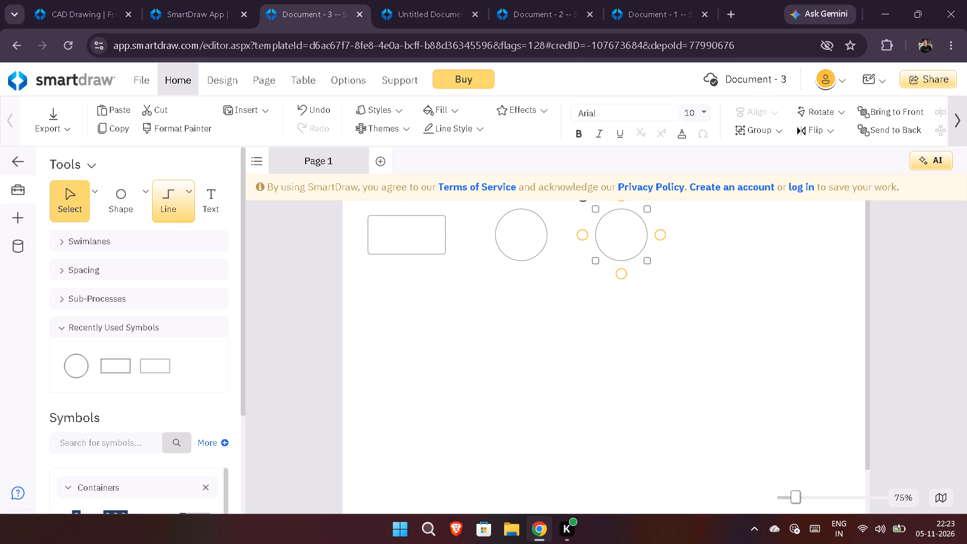
pyautogui.click(145, 209)
pyautogui.click(205, 288)
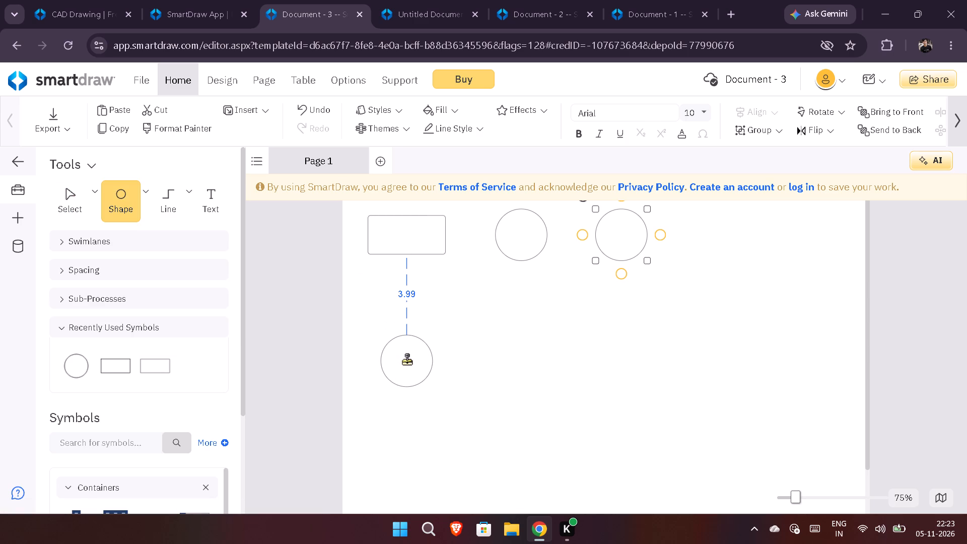
pyautogui.click(407, 360)
pyautogui.click(148, 206)
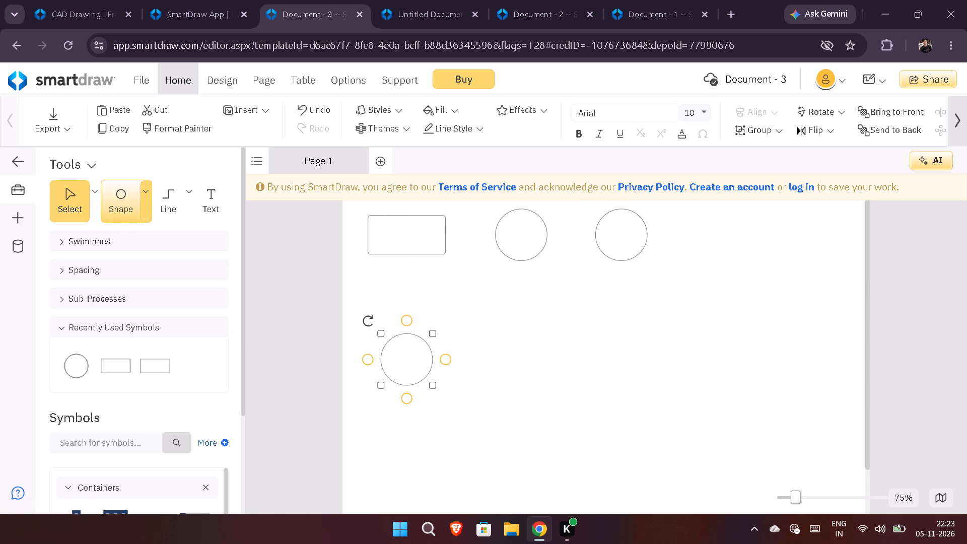
pyautogui.click(200, 294)
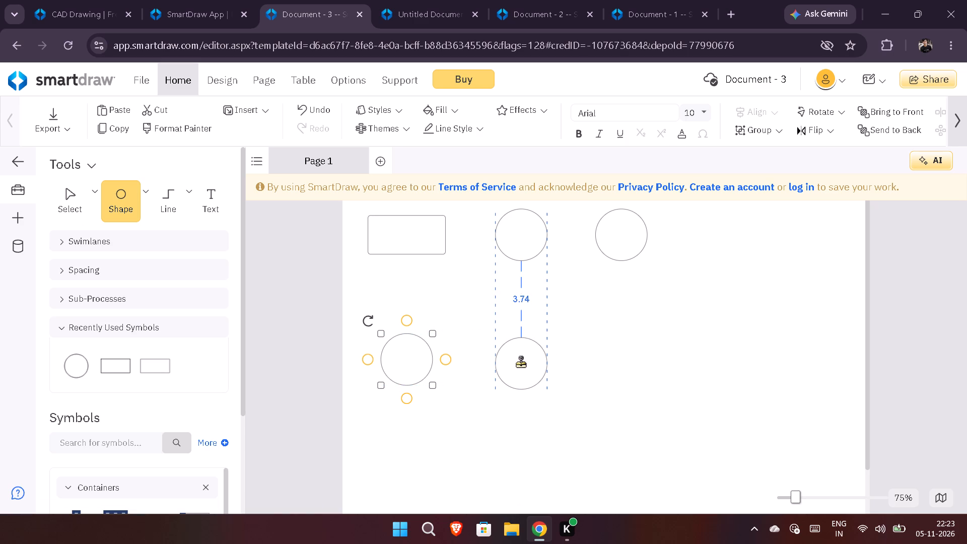
pyautogui.click(521, 360)
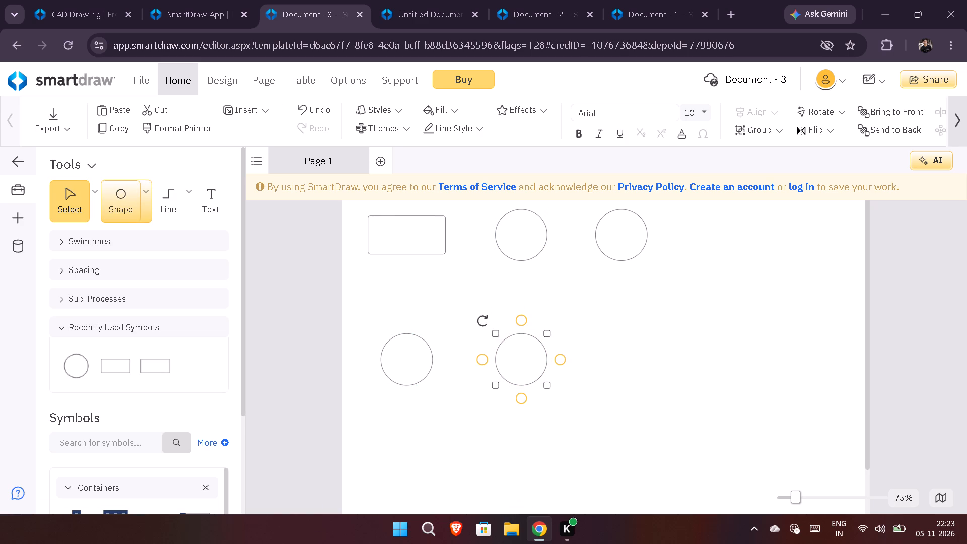
pyautogui.click(146, 199)
pyautogui.click(194, 288)
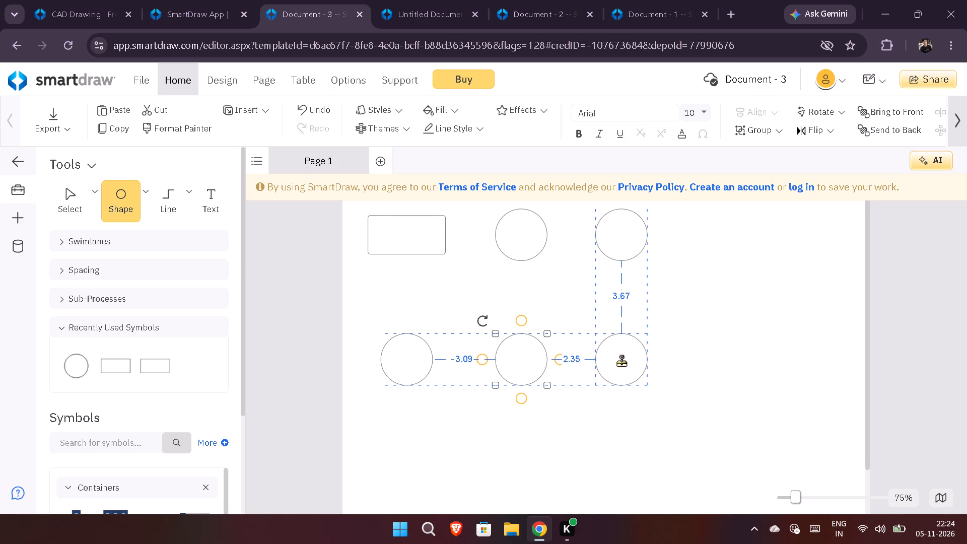
pyautogui.click(621, 362)
pyautogui.click(451, 407)
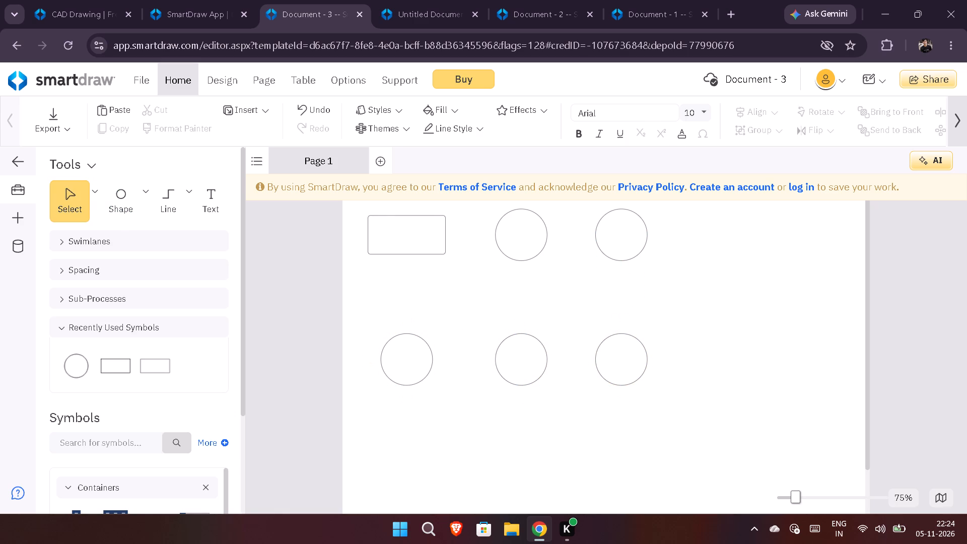
# Move the three second-row circles up, level with each other, about 1.75 below the rectangle and 1.43 below the upper circles.
pyautogui.moveTo(409, 360); pyautogui.dragTo(404, 343)
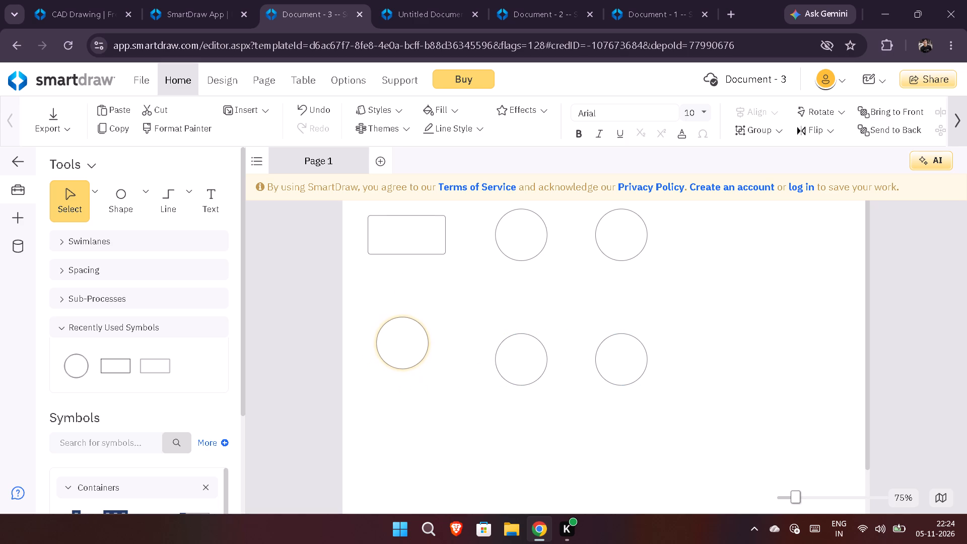
pyautogui.moveTo(404, 343); pyautogui.dragTo(407, 333)
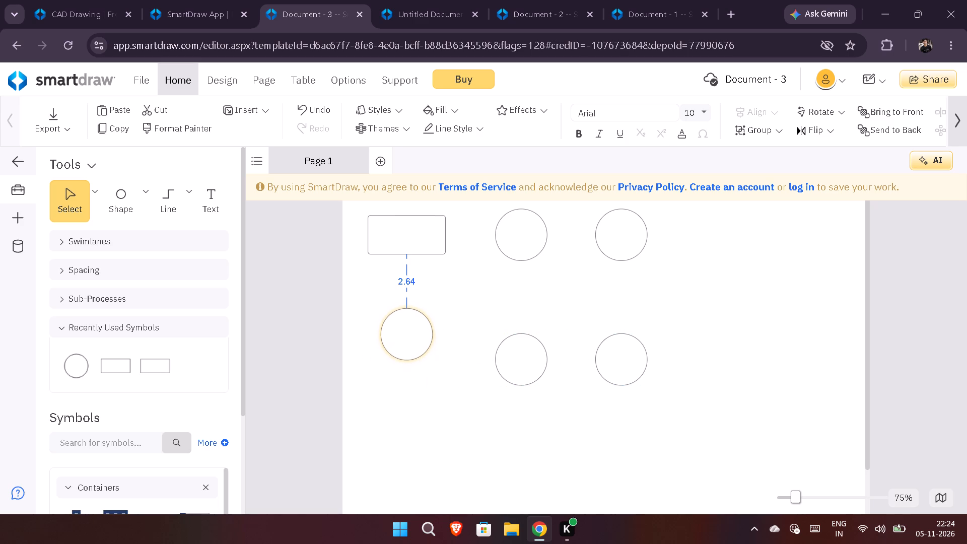
pyautogui.moveTo(407, 333); pyautogui.dragTo(408, 315)
pyautogui.moveTo(525, 358); pyautogui.dragTo(520, 316)
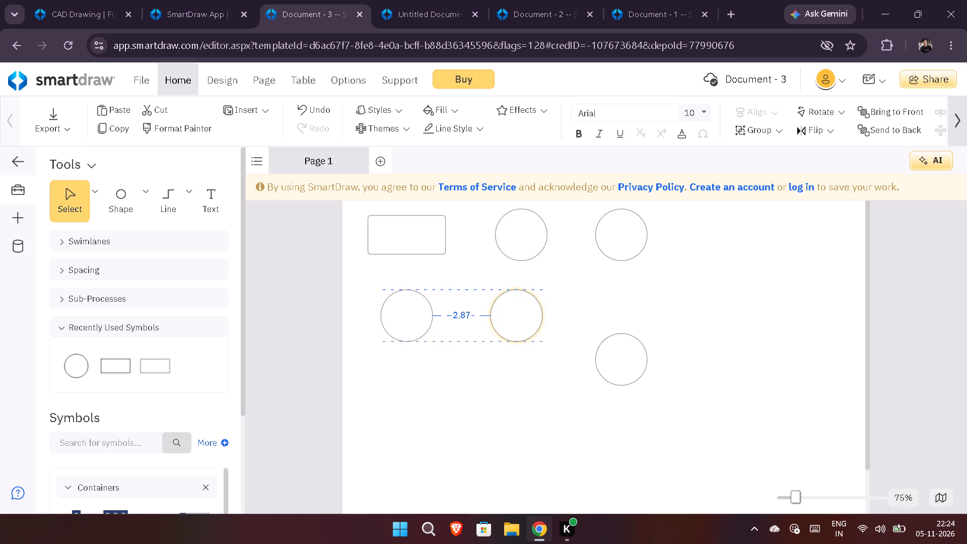
pyautogui.moveTo(520, 316); pyautogui.dragTo(525, 314)
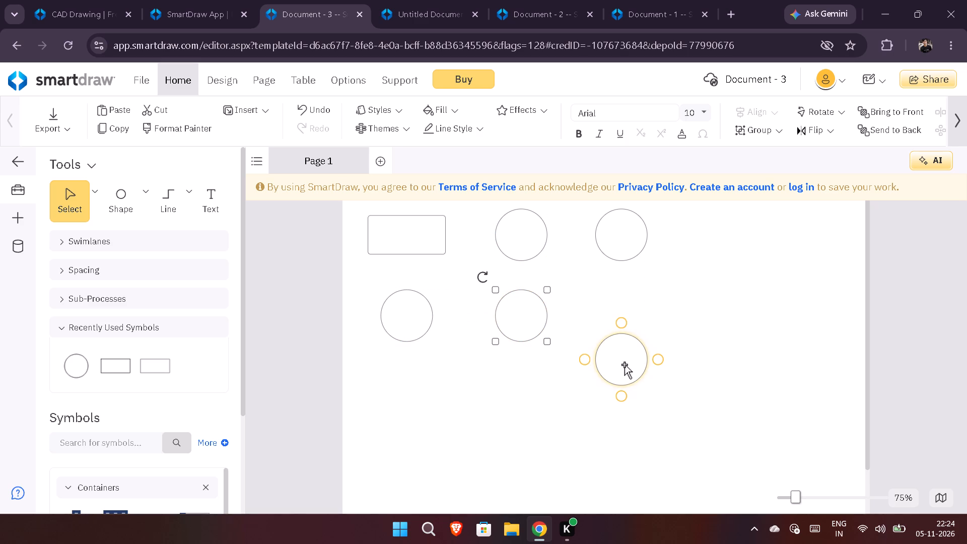
pyautogui.moveTo(624, 364); pyautogui.dragTo(625, 320)
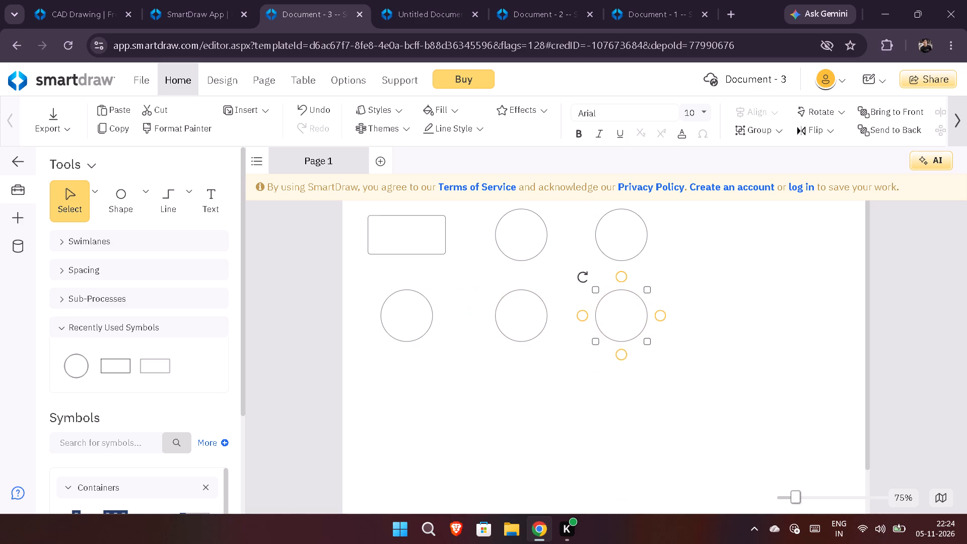
# Place another circle centred below the first circle of the second row, with a gap of about 1.18.
pyautogui.click(143, 196)
pyautogui.click(208, 292)
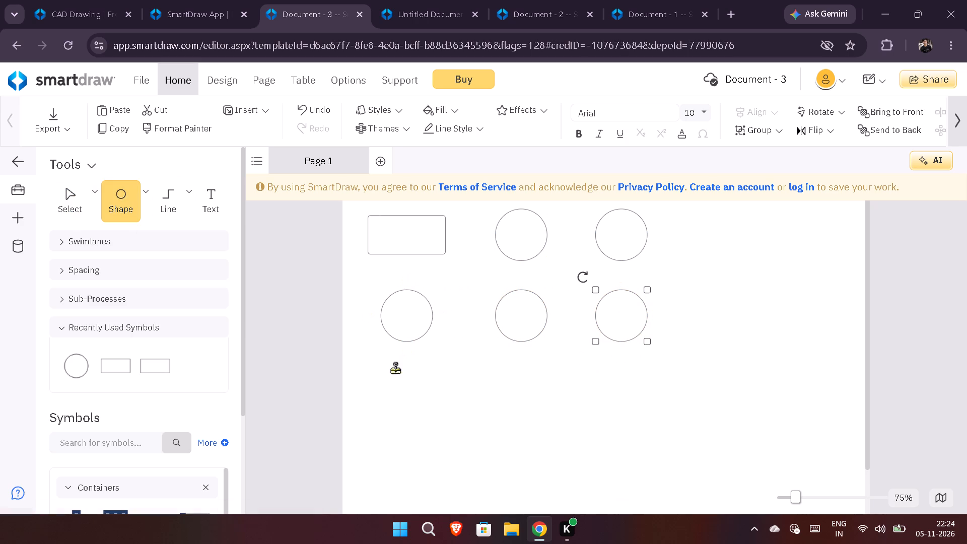
pyautogui.click(406, 392)
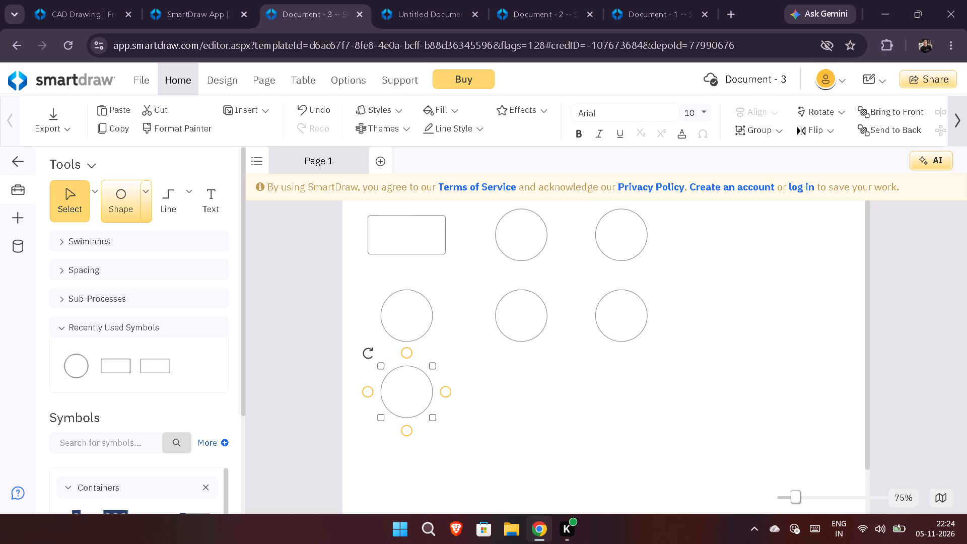
# Place three rectangles in a bottom row, the first centred under the left column of circles, with gaps of about 1.66 and 1.17.
pyautogui.click(140, 196)
pyautogui.click(140, 212)
pyautogui.click(144, 219)
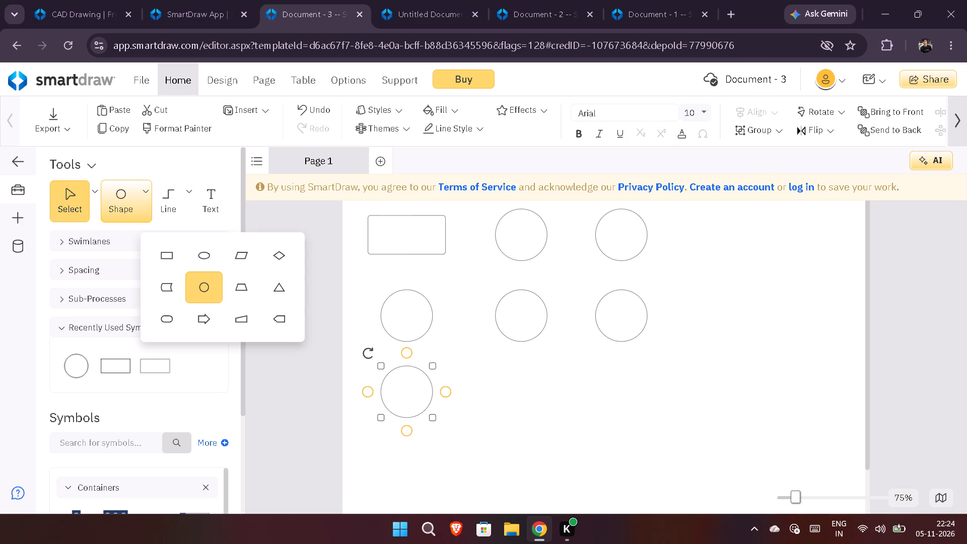
pyautogui.click(153, 256)
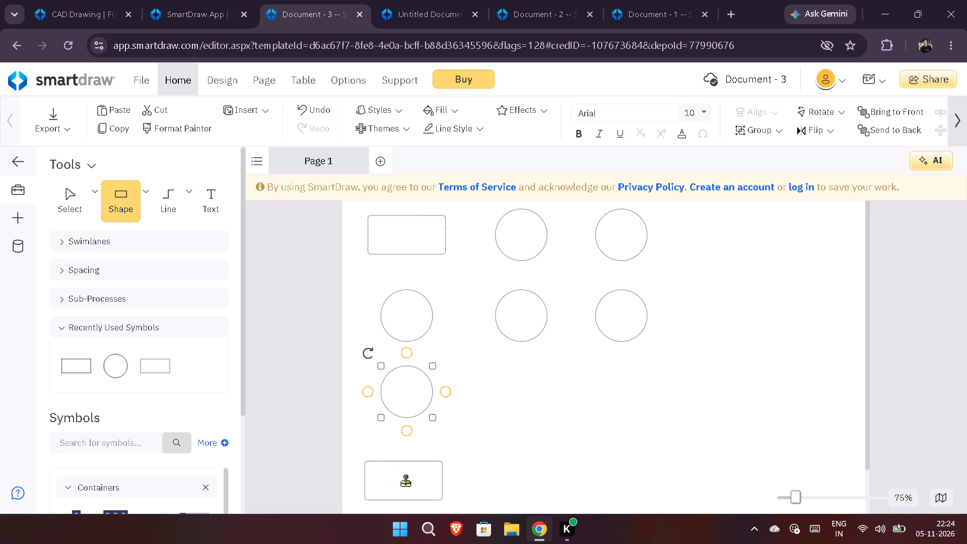
pyautogui.click(408, 484)
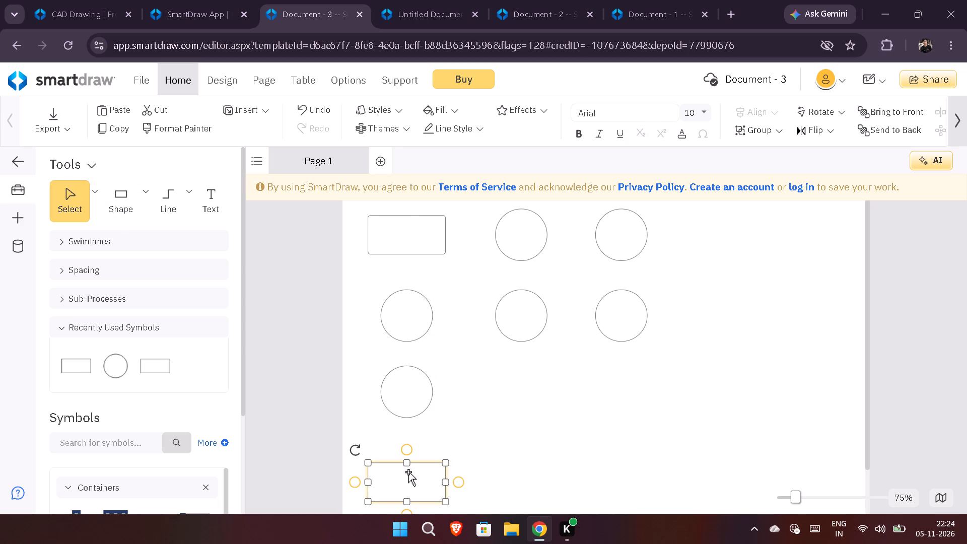
pyautogui.click(144, 197)
pyautogui.click(167, 265)
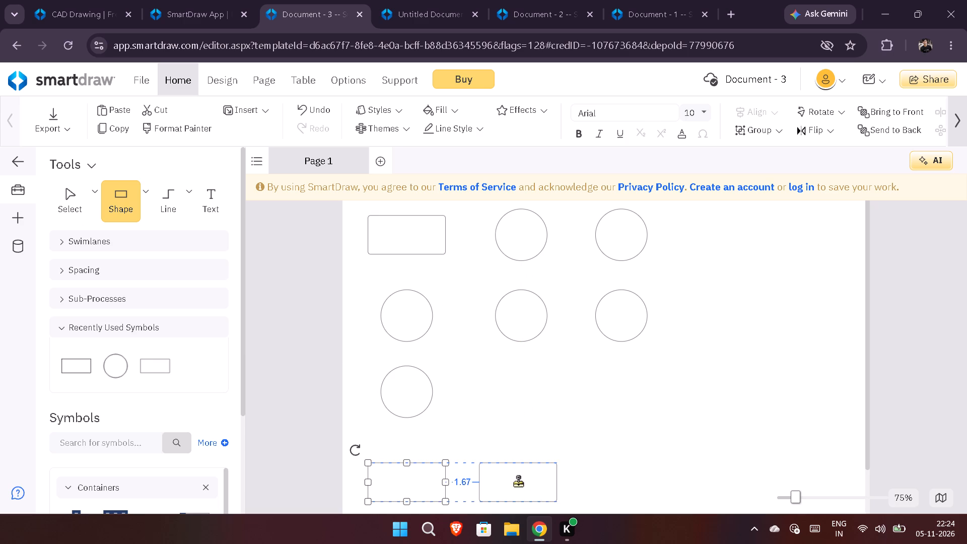
pyautogui.click(518, 482)
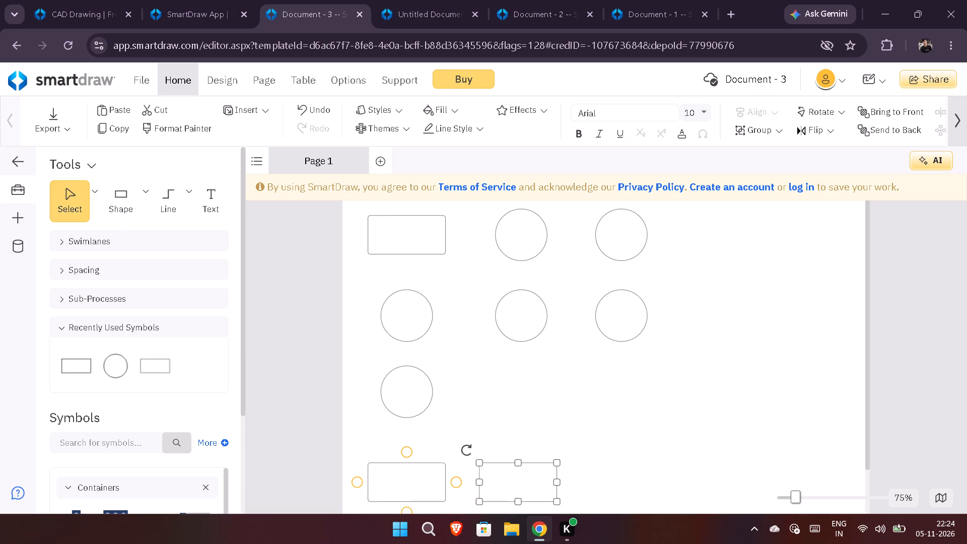
pyautogui.click(144, 198)
pyautogui.click(169, 257)
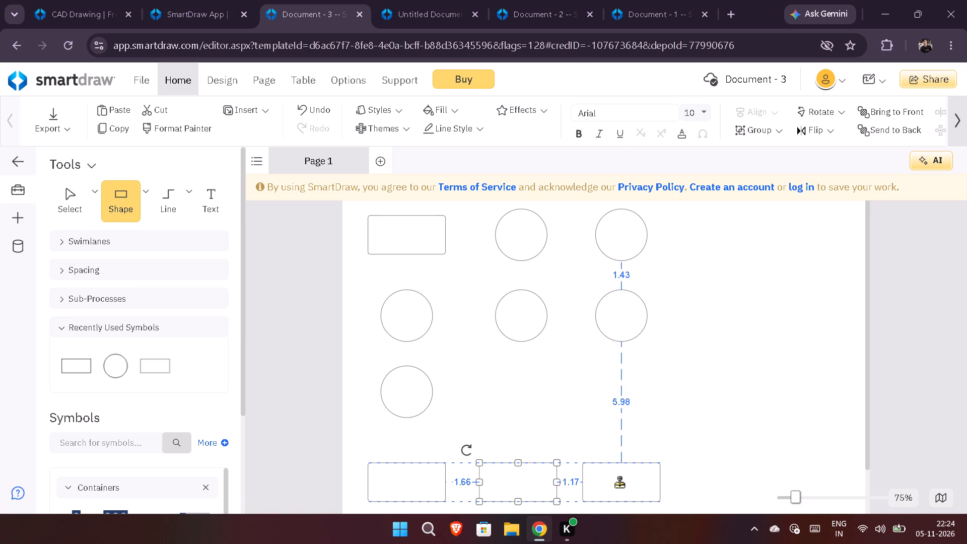
pyautogui.click(619, 483)
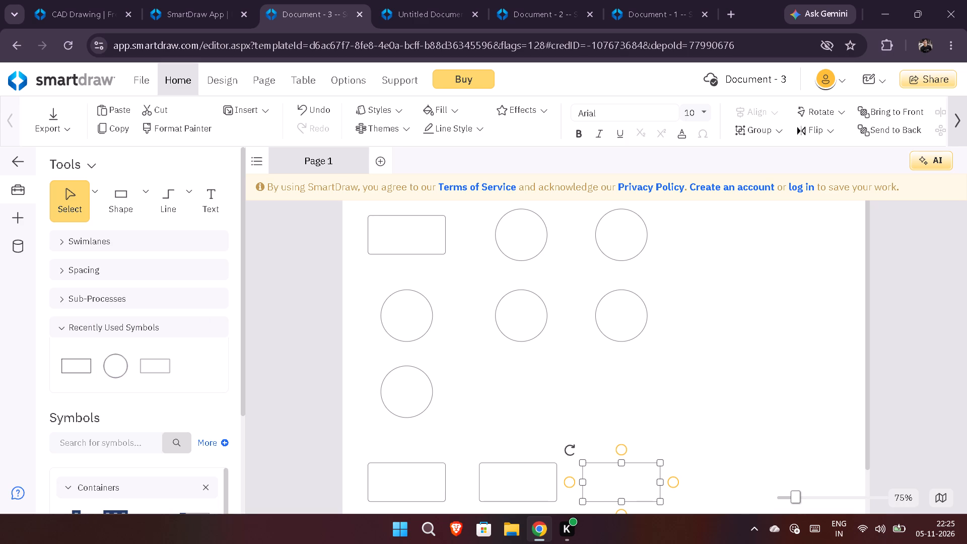
# Place a rectangle to the right of the top-row circles, aligned with their tops, then widen it toward them and reduce its height.
pyautogui.click(146, 214)
pyautogui.click(164, 252)
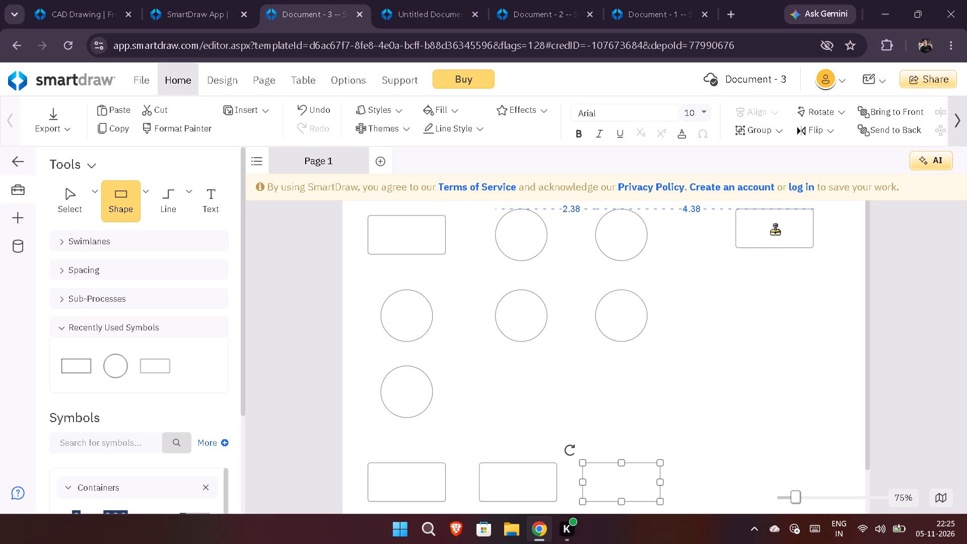
pyautogui.click(775, 230)
pyautogui.moveTo(736, 227); pyautogui.dragTo(720, 226)
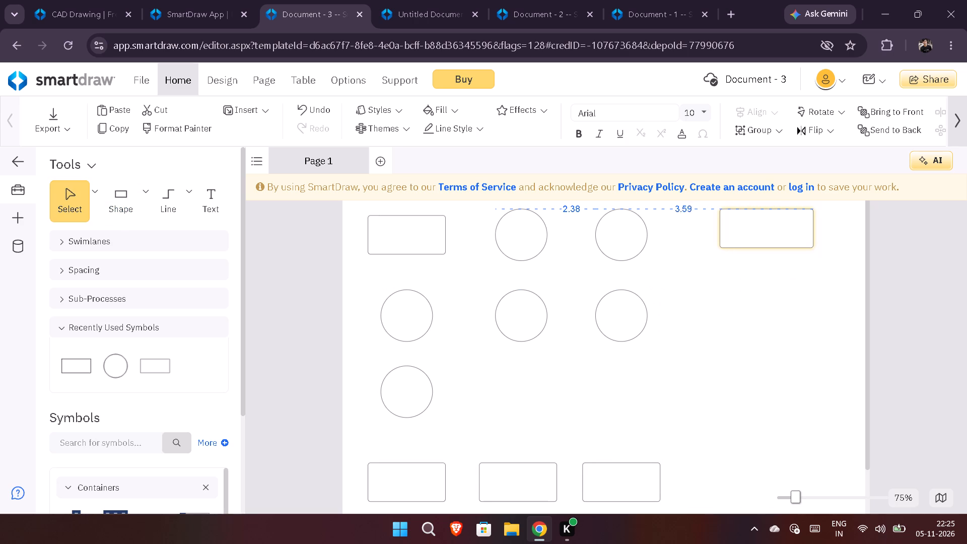
pyautogui.moveTo(720, 226); pyautogui.dragTo(710, 224)
pyautogui.moveTo(762, 247); pyautogui.dragTo(761, 238)
# Copy the wide top-right rectangle and place the copy directly below it with a gap of about 0.81, allowing clipboard access.
pyautogui.rightClick(758, 228)
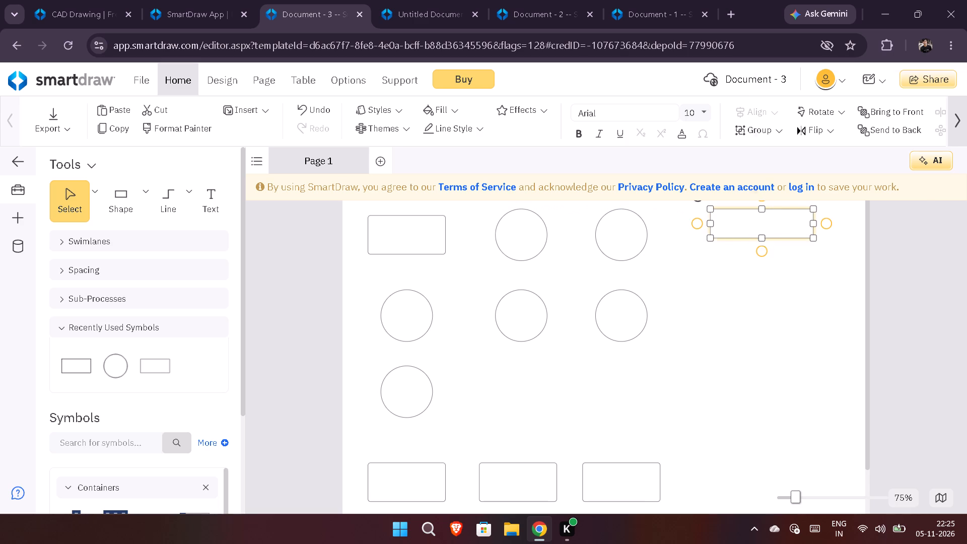
pyautogui.click(807, 119)
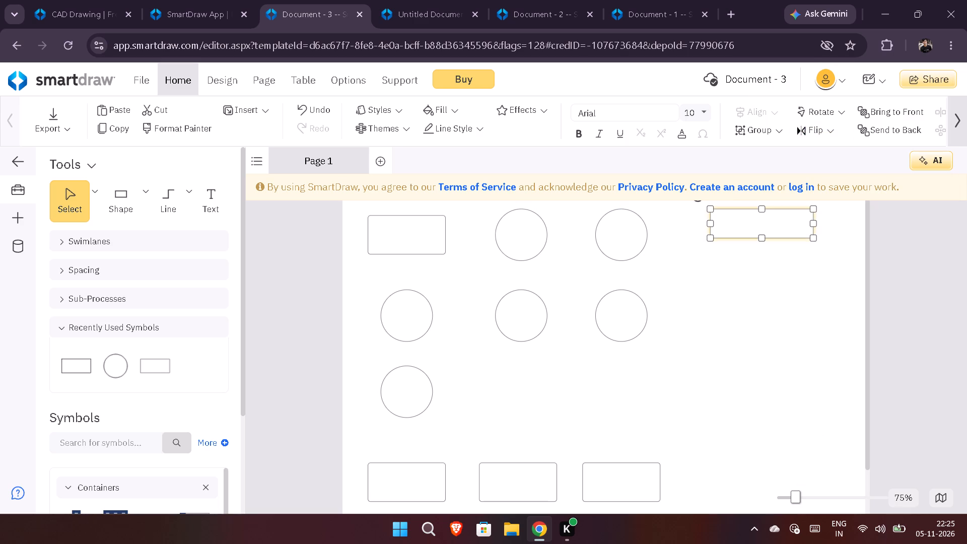
pyautogui.click(775, 276)
pyautogui.rightClick(739, 273)
pyautogui.click(777, 300)
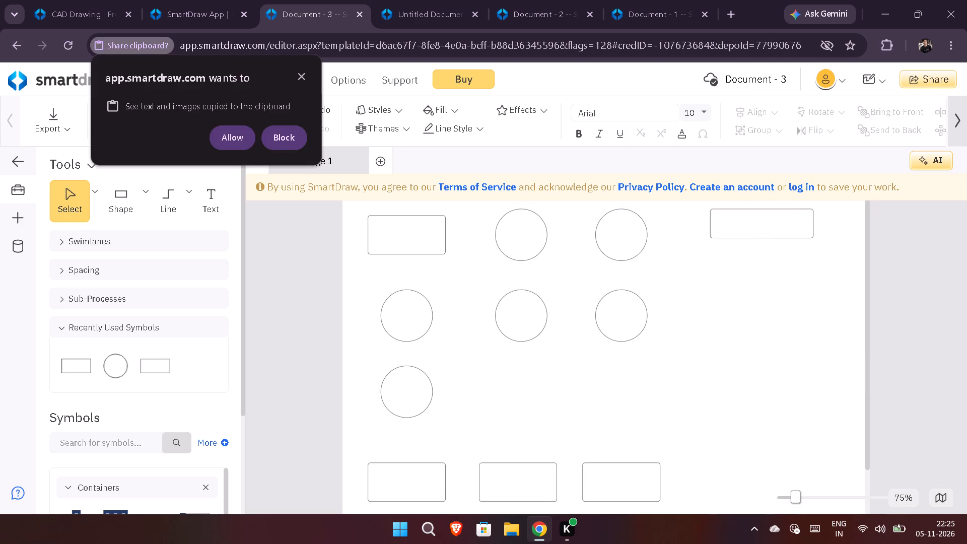
pyautogui.click(242, 141)
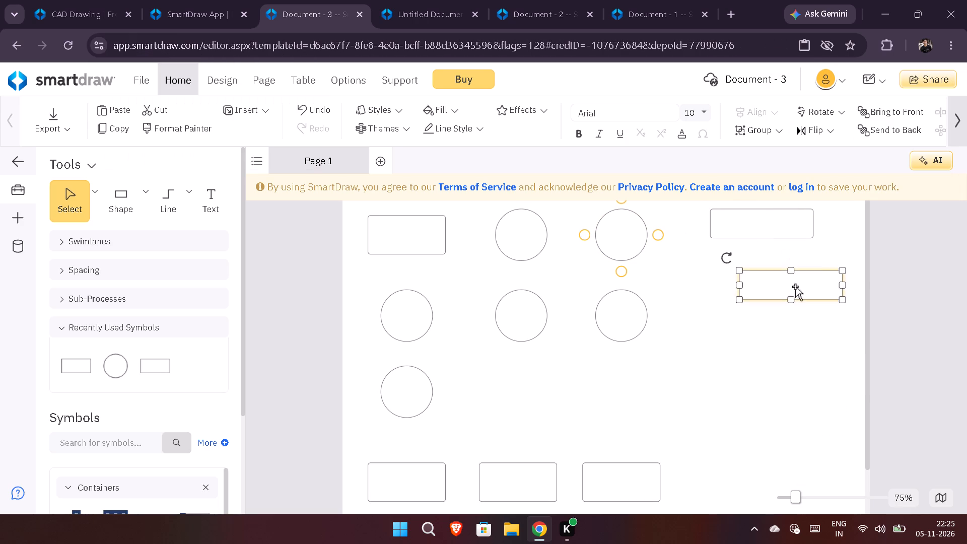
pyautogui.moveTo(786, 287); pyautogui.dragTo(759, 273)
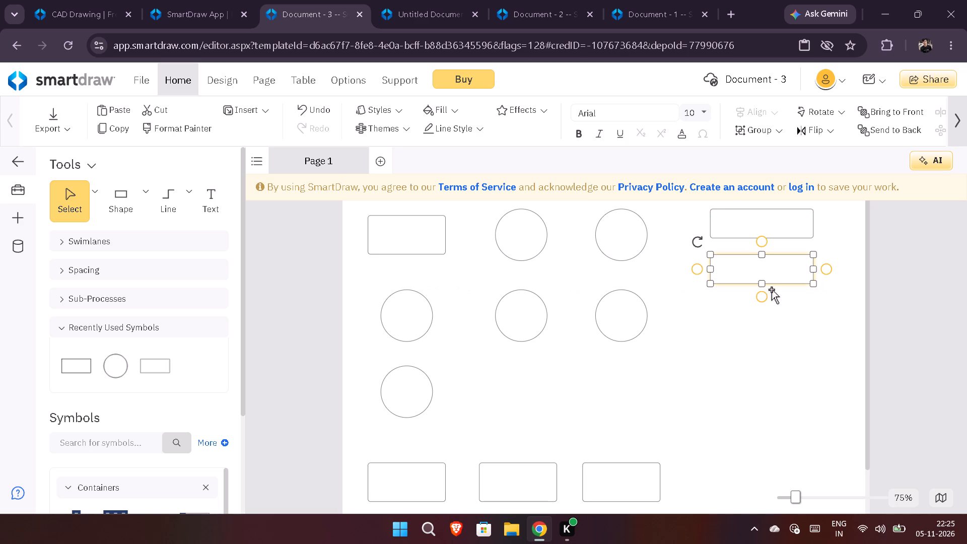
# Paste three more copies of the wide rectangle and align them down the same column, with gaps of about 0.65, 0.92 and 0.73.
pyautogui.click(773, 327)
pyautogui.rightClick(744, 326)
pyautogui.click(787, 362)
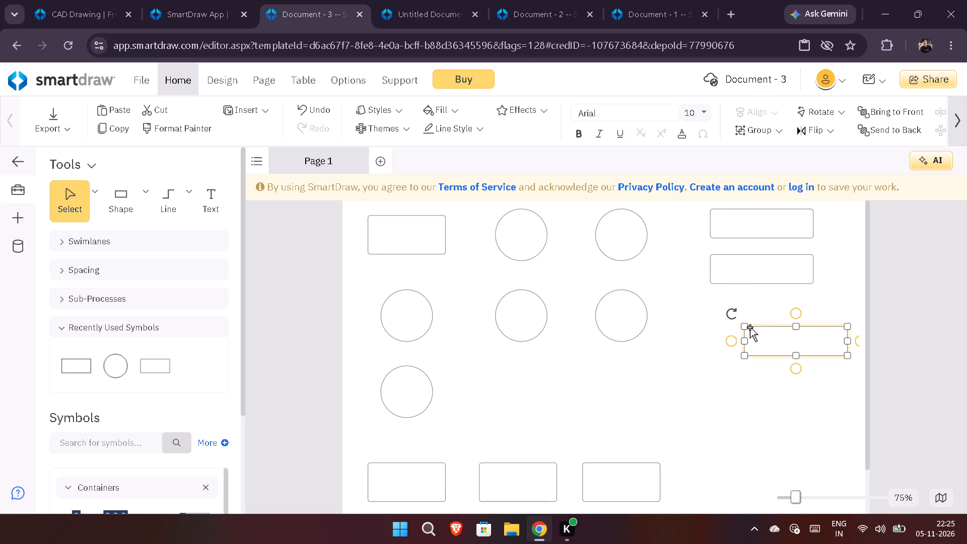
pyautogui.moveTo(783, 340); pyautogui.dragTo(755, 318)
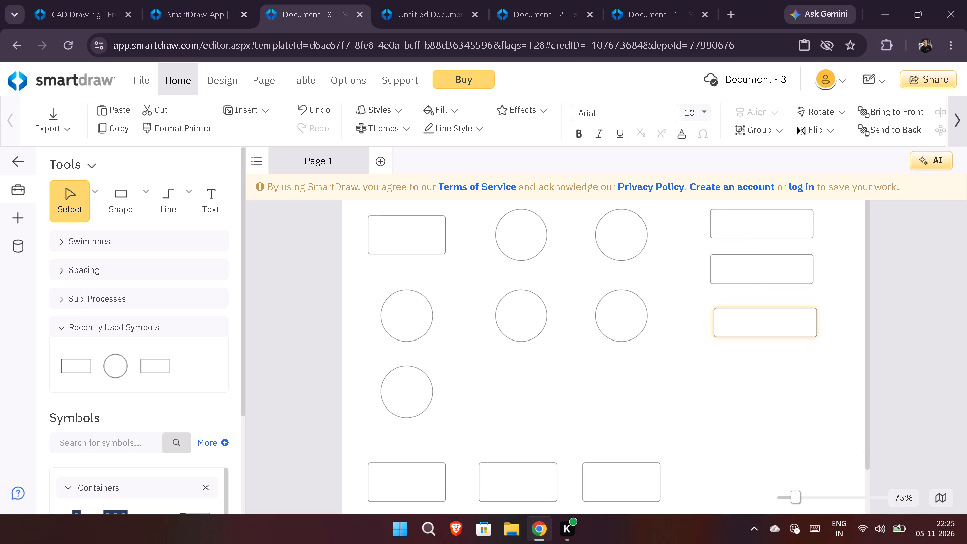
pyautogui.moveTo(755, 318); pyautogui.dragTo(749, 311)
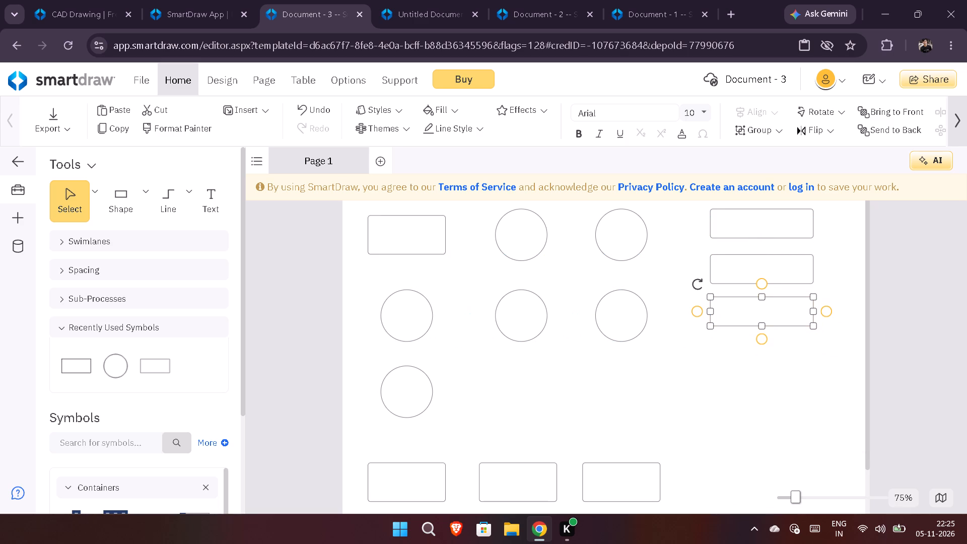
pyautogui.rightClick(750, 349)
pyautogui.click(782, 378)
pyautogui.moveTo(783, 364); pyautogui.dragTo(781, 363)
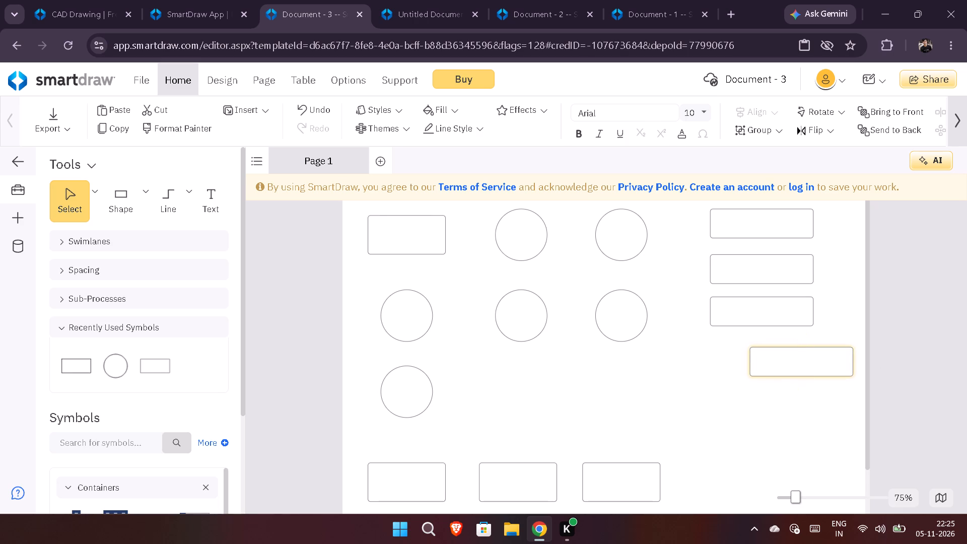
pyautogui.moveTo(781, 363); pyautogui.dragTo(744, 362)
pyautogui.rightClick(766, 416)
pyautogui.click(807, 334)
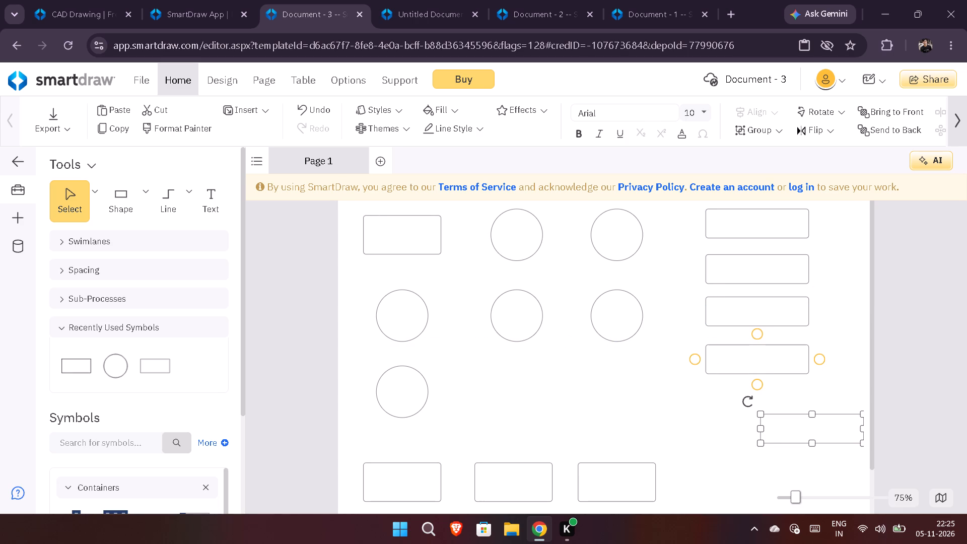
pyautogui.moveTo(795, 431); pyautogui.dragTo(739, 412)
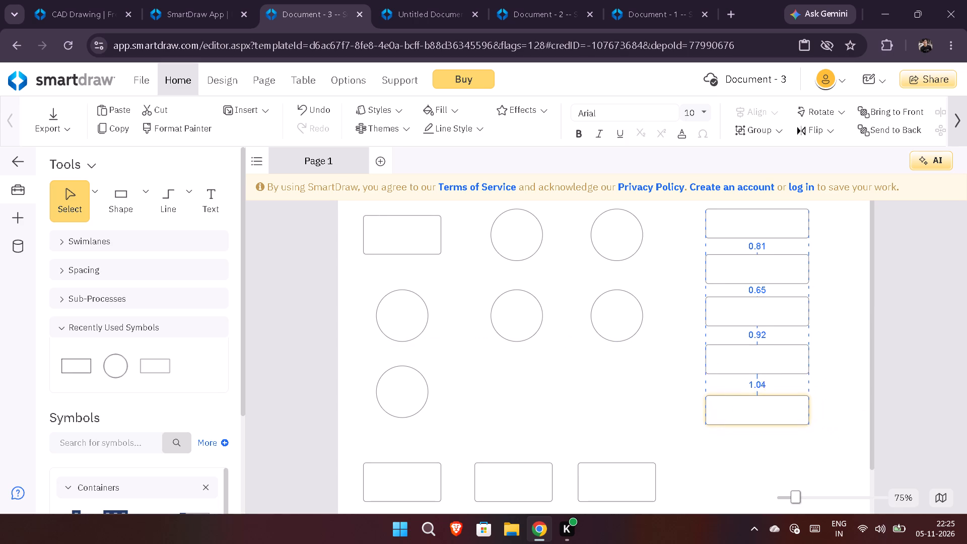
pyautogui.moveTo(739, 412); pyautogui.dragTo(741, 405)
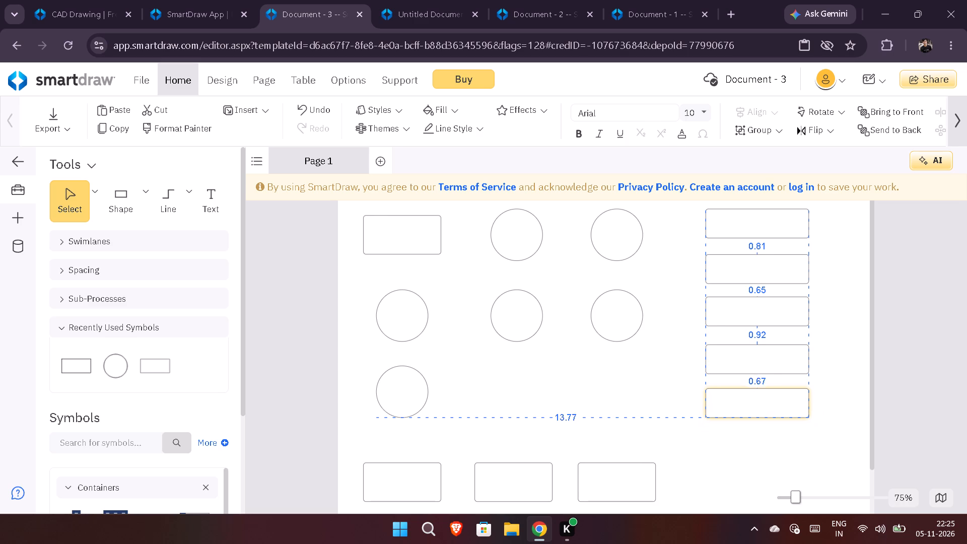
pyautogui.moveTo(741, 405); pyautogui.dragTo(740, 405)
# Shift the column's second to fifth rectangles up to tighten the spacing, with gaps of about 0.69, 0.58 and 0.74 between the first four.
pyautogui.click(751, 279)
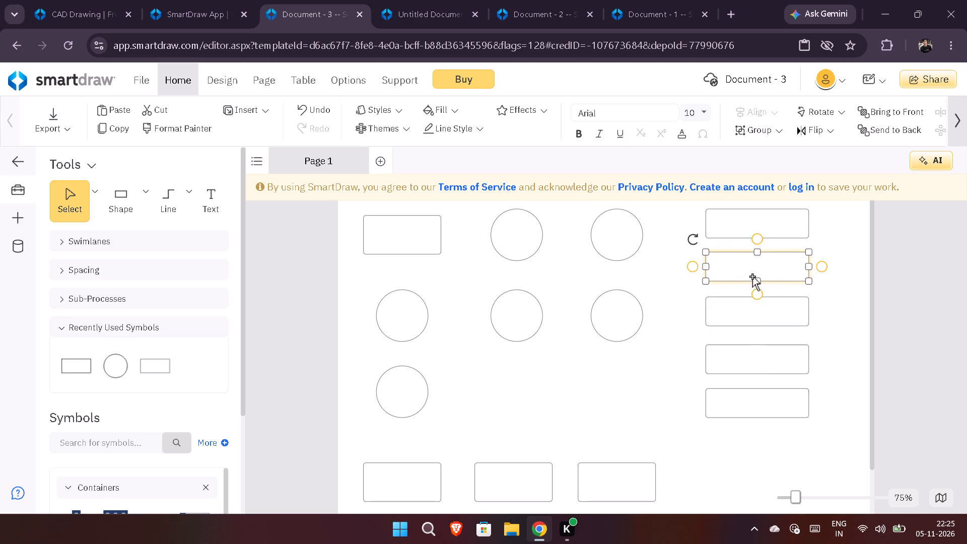
pyautogui.moveTo(767, 317); pyautogui.dragTo(767, 314)
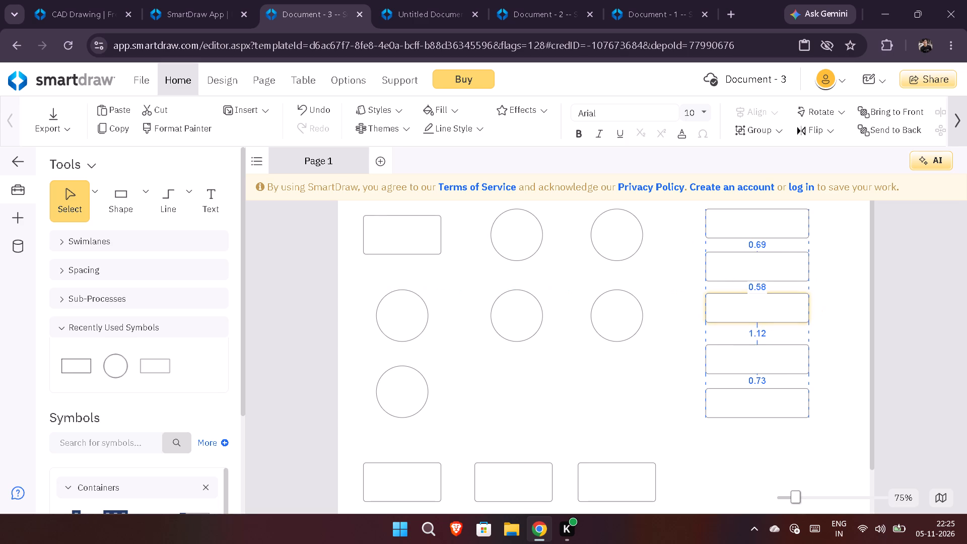
pyautogui.moveTo(767, 314); pyautogui.dragTo(768, 315)
pyautogui.moveTo(768, 315); pyautogui.dragTo(766, 313)
pyautogui.moveTo(774, 356); pyautogui.dragTo(772, 348)
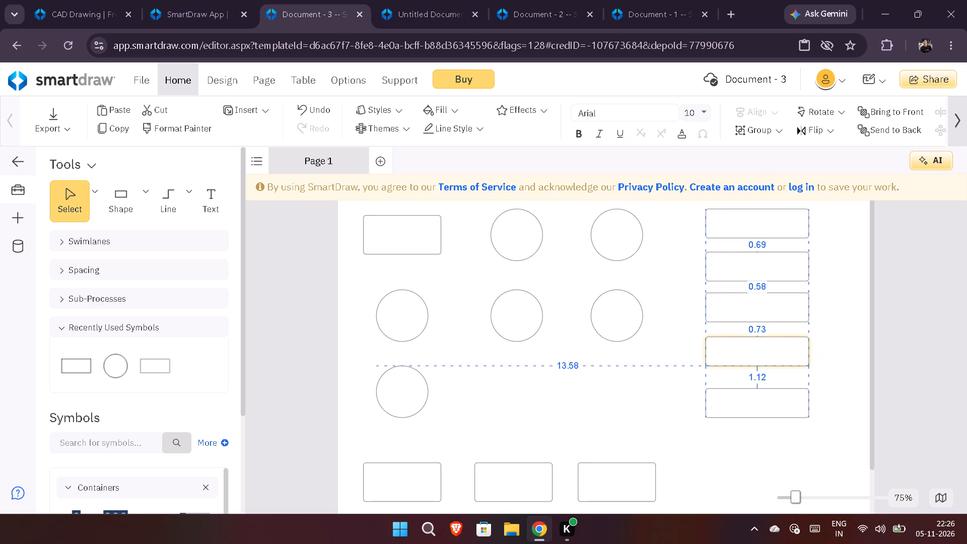
pyautogui.moveTo(772, 348); pyautogui.dragTo(773, 348)
pyautogui.moveTo(767, 403); pyautogui.dragTo(765, 387)
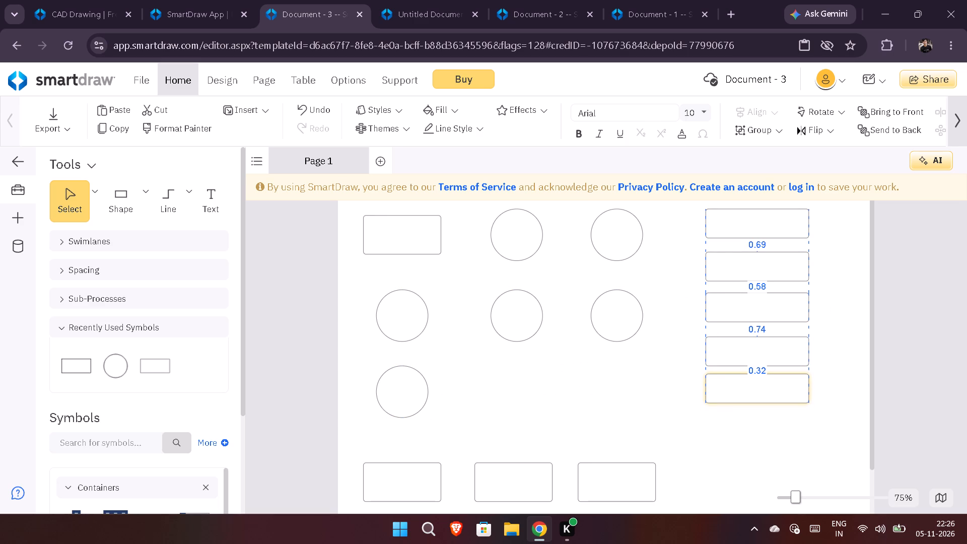
pyautogui.moveTo(765, 387); pyautogui.dragTo(765, 391)
# Paste two more copies of the wide rectangle and align them at the column's bottom, with gaps of about 0.68 and 0.47.
pyautogui.rightClick(747, 439)
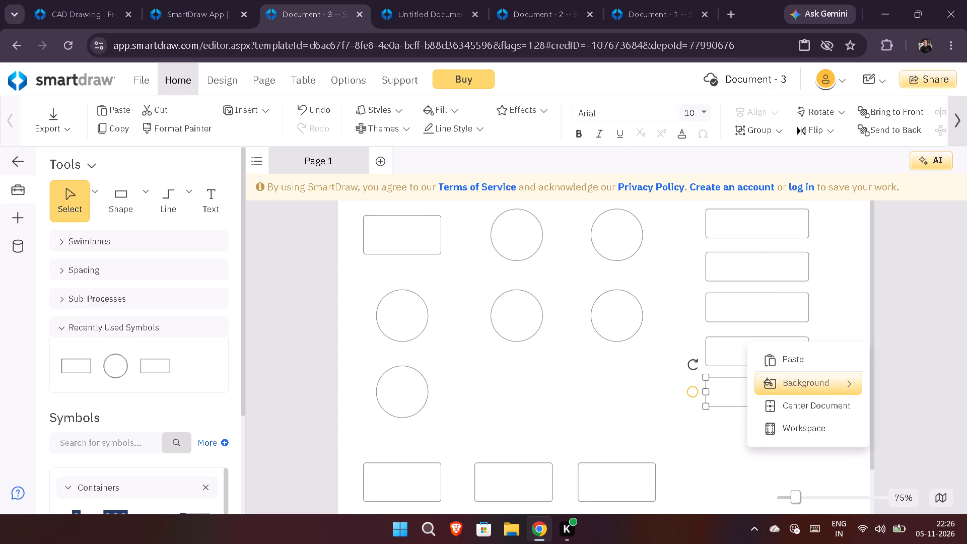
pyautogui.click(782, 361)
pyautogui.moveTo(778, 448); pyautogui.dragTo(758, 440)
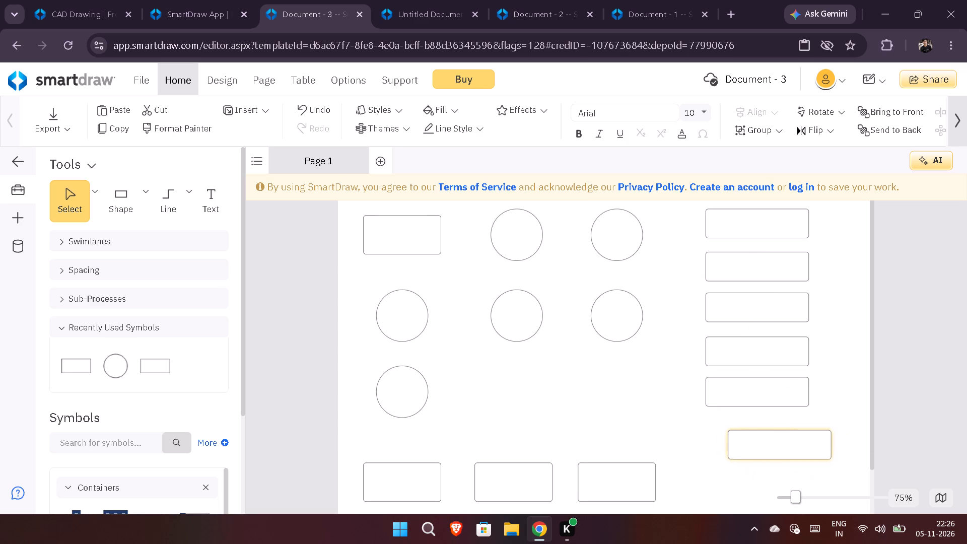
pyautogui.moveTo(758, 440); pyautogui.dragTo(740, 433)
pyautogui.click(743, 435)
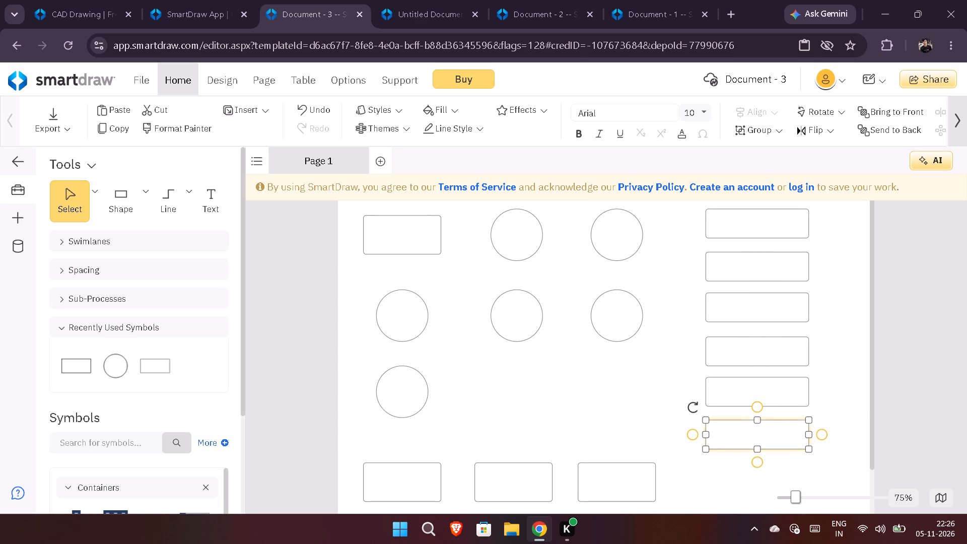
pyautogui.rightClick(746, 474)
pyautogui.click(787, 395)
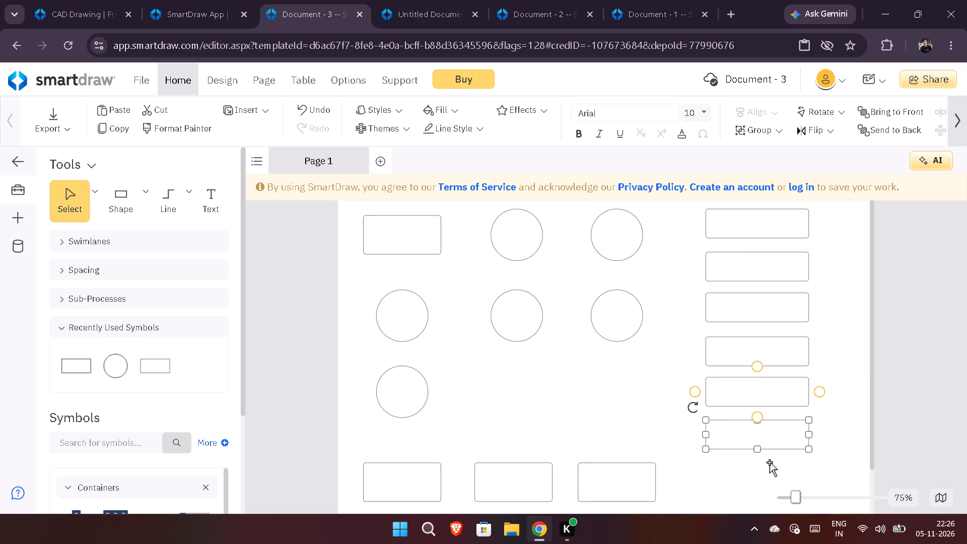
pyautogui.moveTo(751, 486); pyautogui.dragTo(732, 474)
pyautogui.click(732, 474)
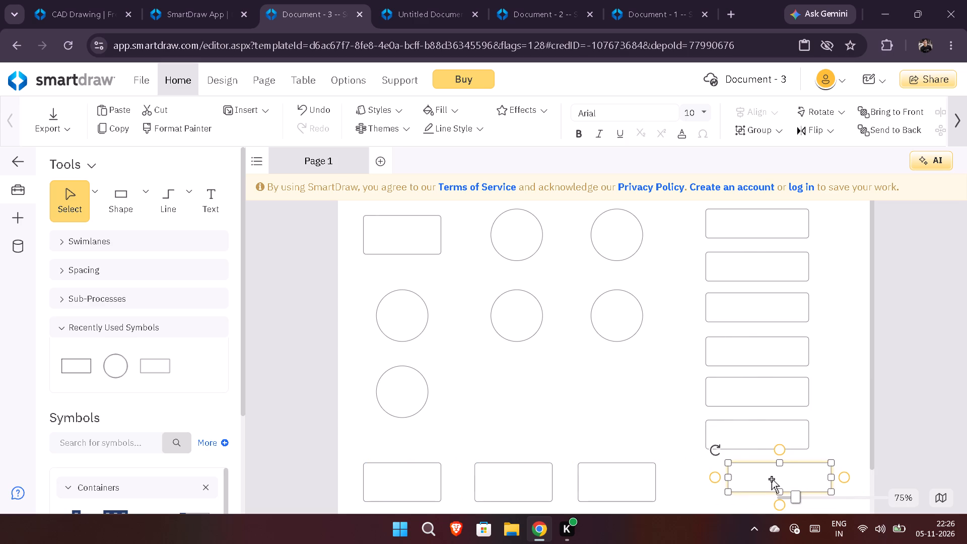
pyautogui.moveTo(772, 479); pyautogui.dragTo(748, 473)
# Move the column's second to seventh rectangles up, leaving gaps of about 0.34, 0.35, 0.41, 0.38, 0.43 and 0.37 from top to bottom.
pyautogui.moveTo(750, 268); pyautogui.dragTo(748, 264)
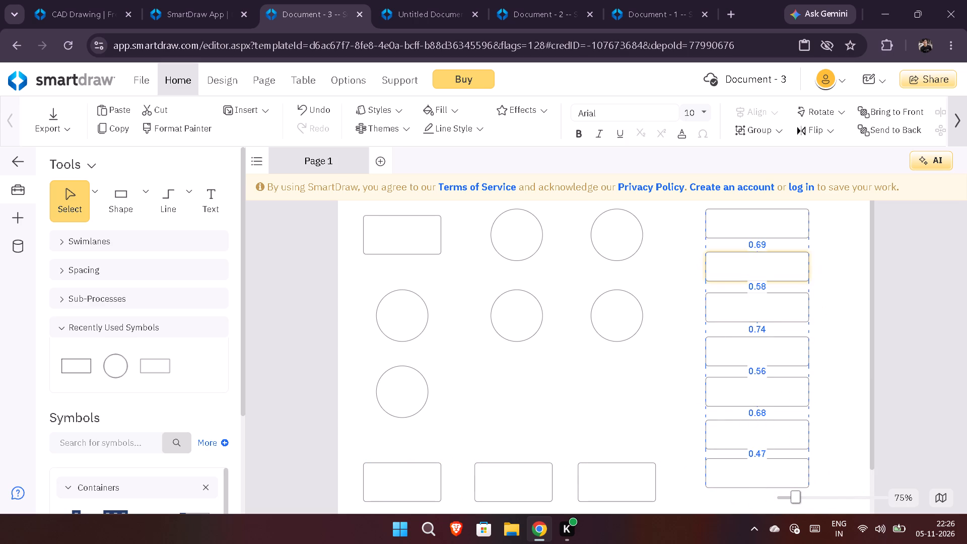
pyautogui.moveTo(748, 264); pyautogui.dragTo(748, 259)
pyautogui.moveTo(763, 310); pyautogui.dragTo(764, 300)
pyautogui.moveTo(765, 353); pyautogui.dragTo(759, 334)
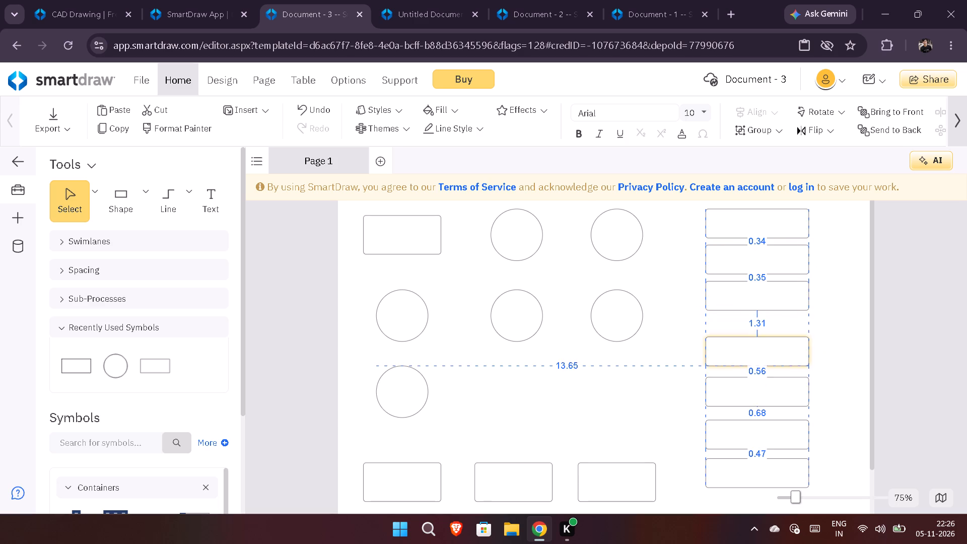
pyautogui.moveTo(759, 334); pyautogui.dragTo(766, 336)
pyautogui.moveTo(761, 393); pyautogui.dragTo(761, 390)
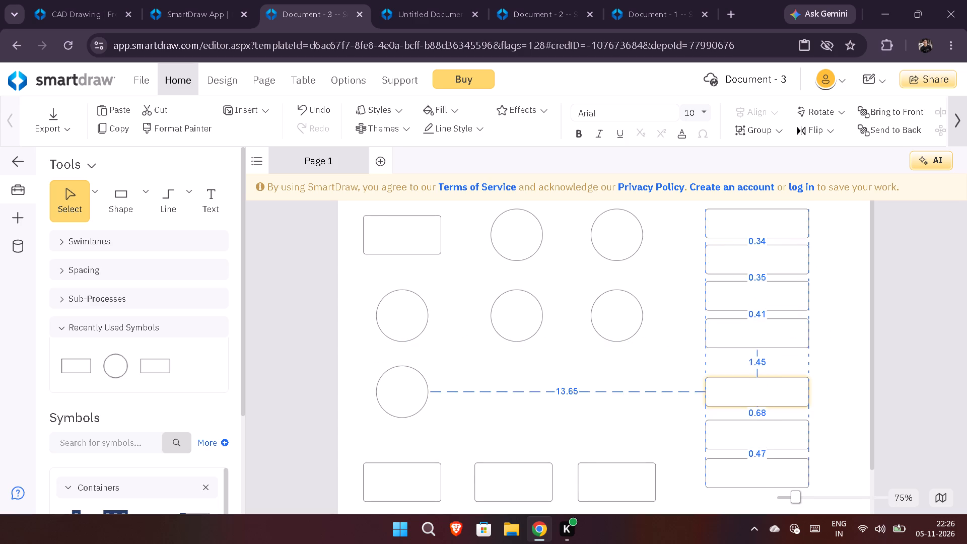
pyautogui.moveTo(761, 390); pyautogui.dragTo(760, 371)
pyautogui.moveTo(764, 432); pyautogui.dragTo(765, 425)
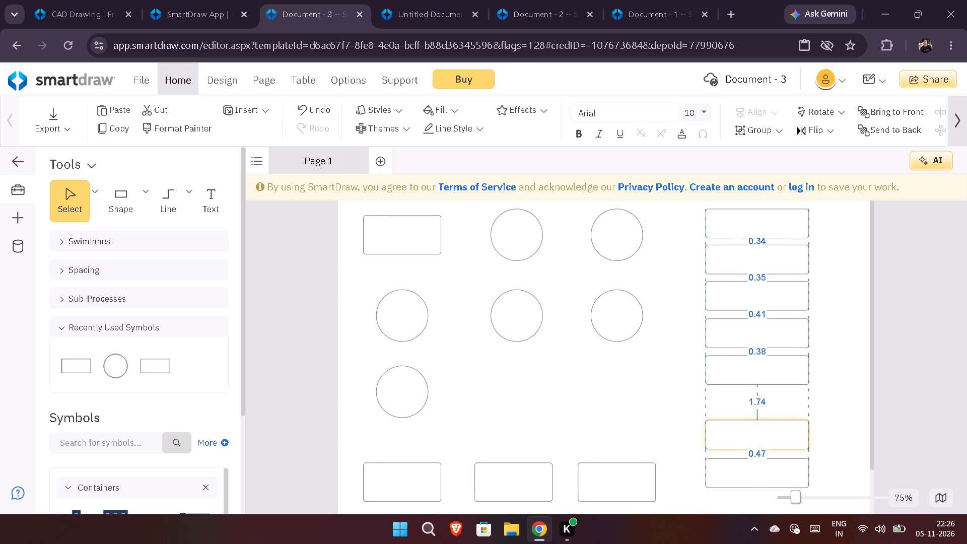
pyautogui.moveTo(765, 425); pyautogui.dragTo(763, 403)
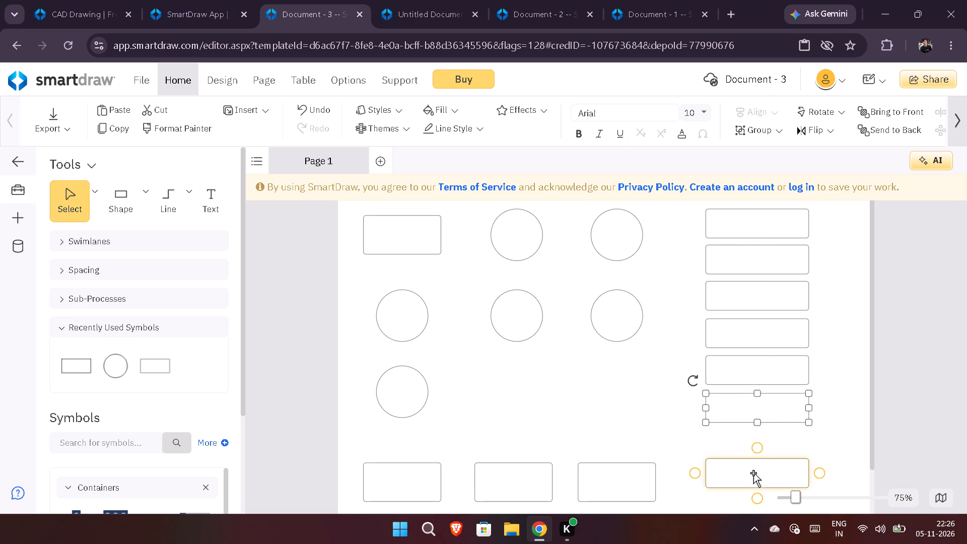
pyautogui.moveTo(753, 474); pyautogui.dragTo(753, 446)
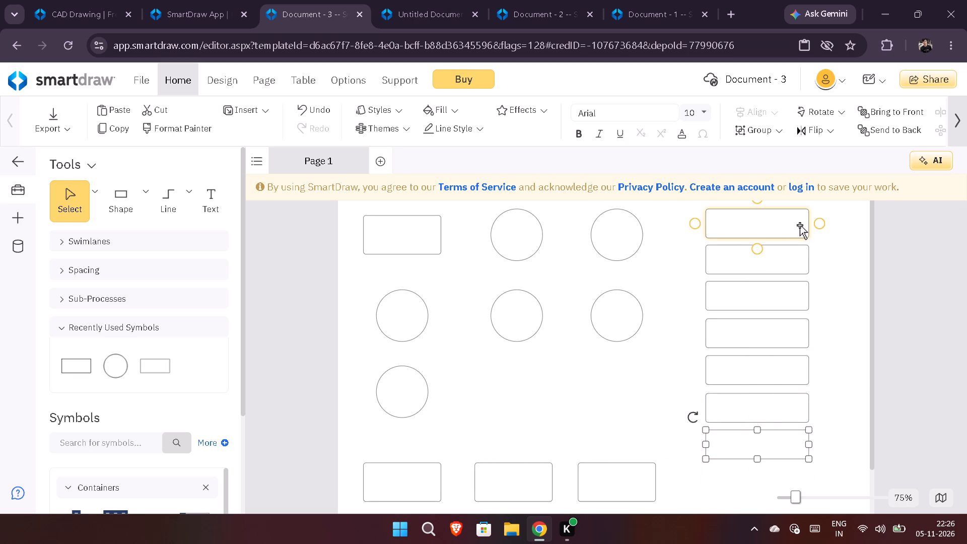
# Widen the column's top three rectangles rightward to nearly reach the page's right edge, keeping their right ends aligned.
pyautogui.click(799, 225)
pyautogui.moveTo(811, 223); pyautogui.dragTo(827, 226)
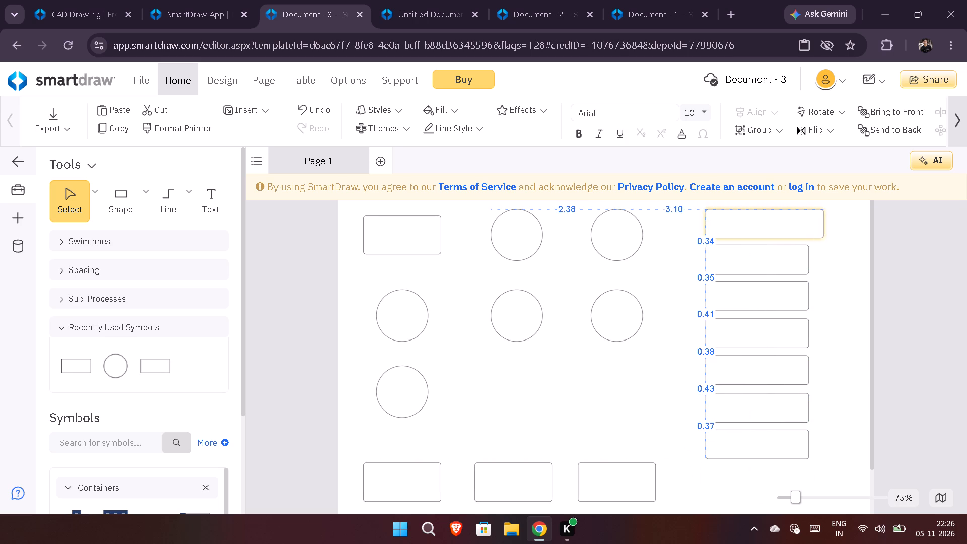
pyautogui.moveTo(827, 226); pyautogui.dragTo(854, 231)
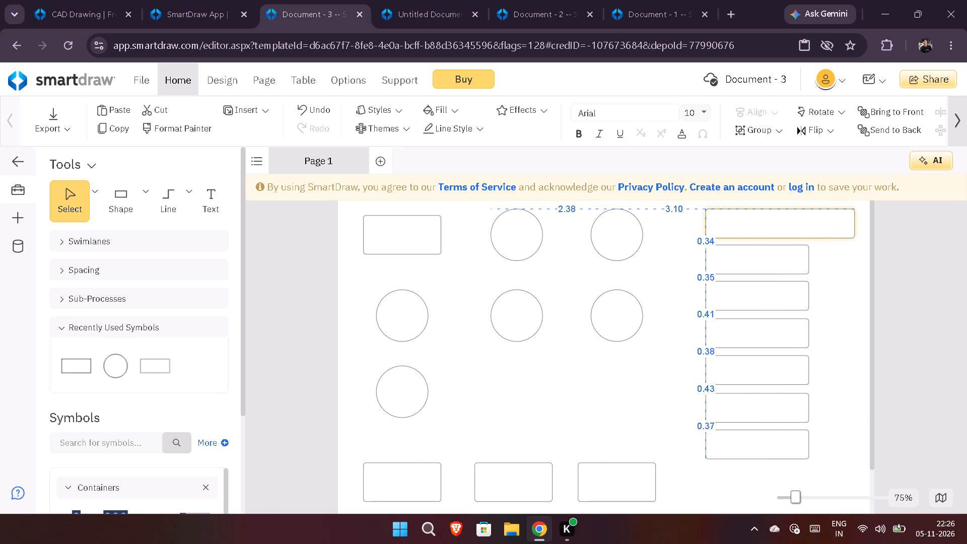
pyautogui.moveTo(854, 231); pyautogui.dragTo(857, 233)
pyautogui.click(809, 260)
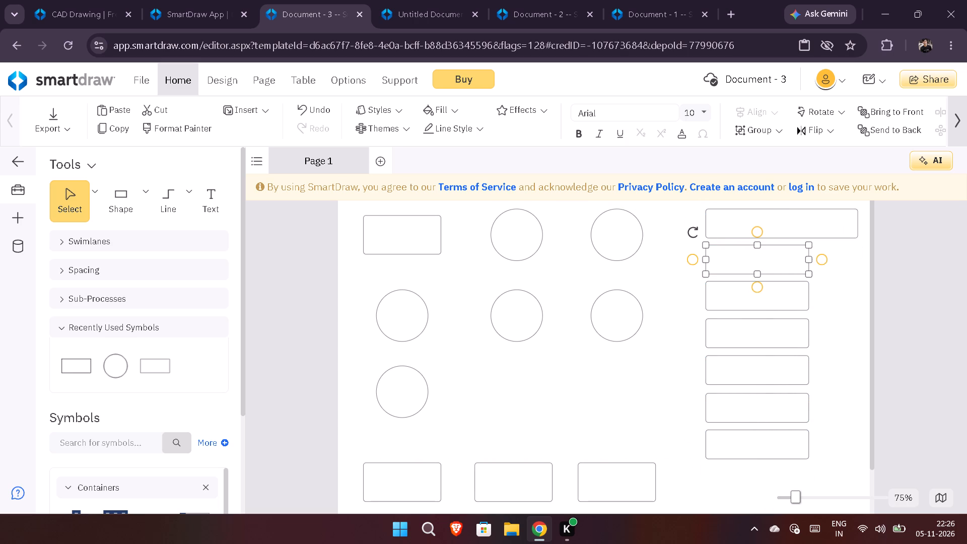
pyautogui.moveTo(809, 259); pyautogui.dragTo(857, 260)
pyautogui.click(808, 293)
pyautogui.moveTo(808, 296); pyautogui.dragTo(810, 296)
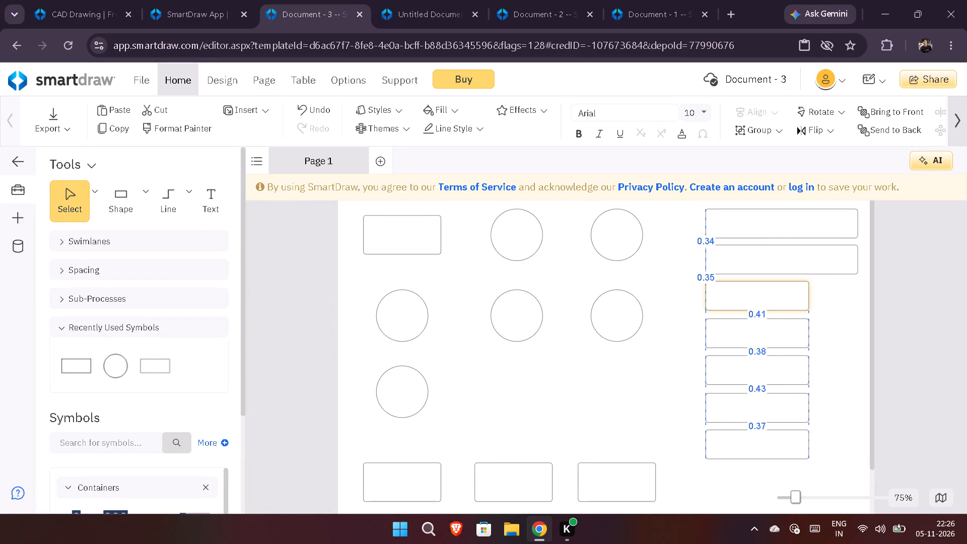
pyautogui.moveTo(810, 296); pyautogui.dragTo(857, 295)
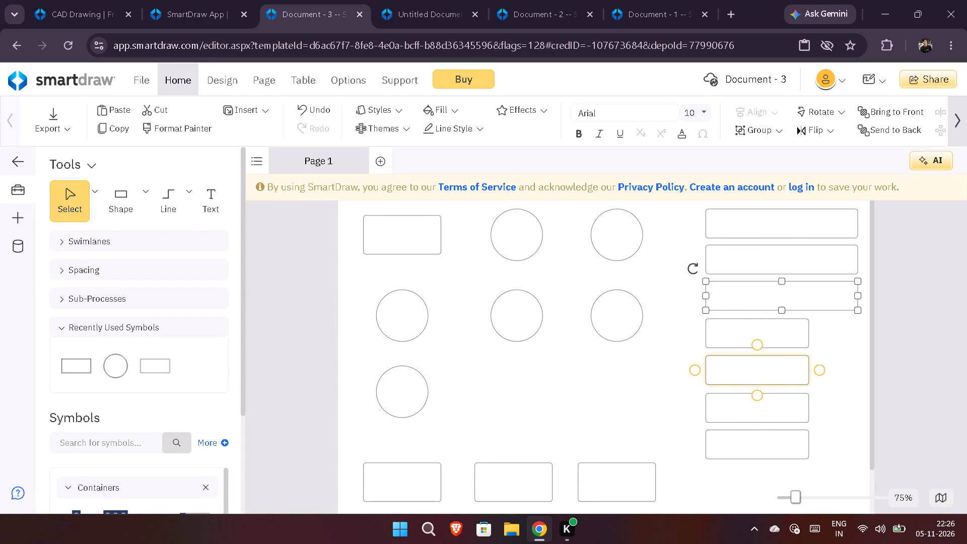
# Widen the column's fourth to seventh rectangles rightward to match the width of the top three.
pyautogui.click(772, 332)
pyautogui.moveTo(807, 336); pyautogui.dragTo(853, 342)
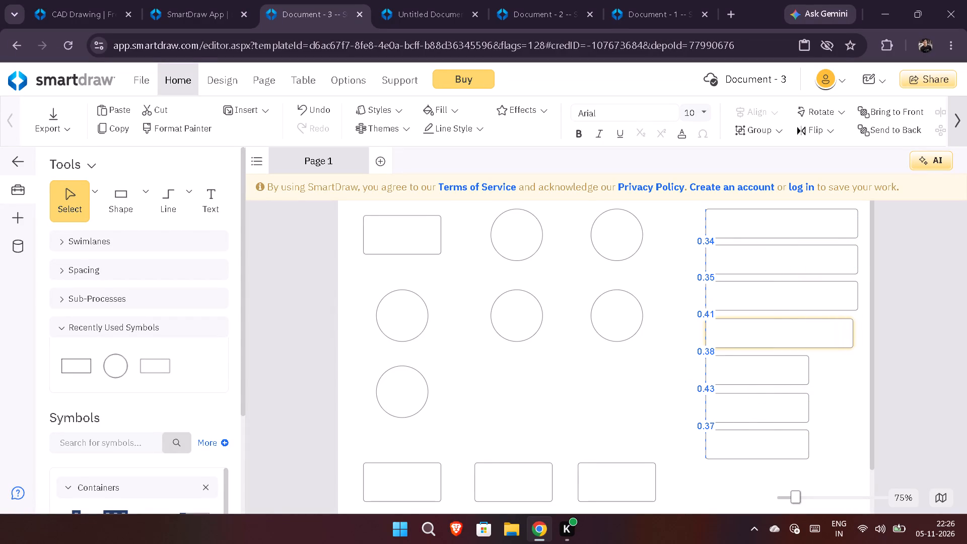
pyautogui.moveTo(853, 342); pyautogui.dragTo(857, 343)
pyautogui.click(788, 373)
pyautogui.moveTo(810, 371); pyautogui.dragTo(837, 367)
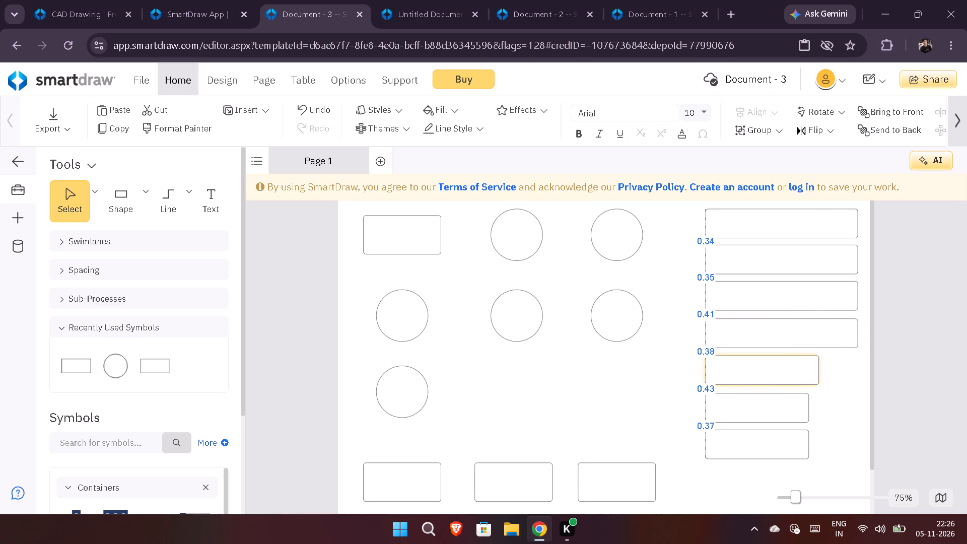
pyautogui.moveTo(837, 367); pyautogui.dragTo(856, 370)
pyautogui.click(781, 405)
pyautogui.moveTo(808, 405); pyautogui.dragTo(839, 407)
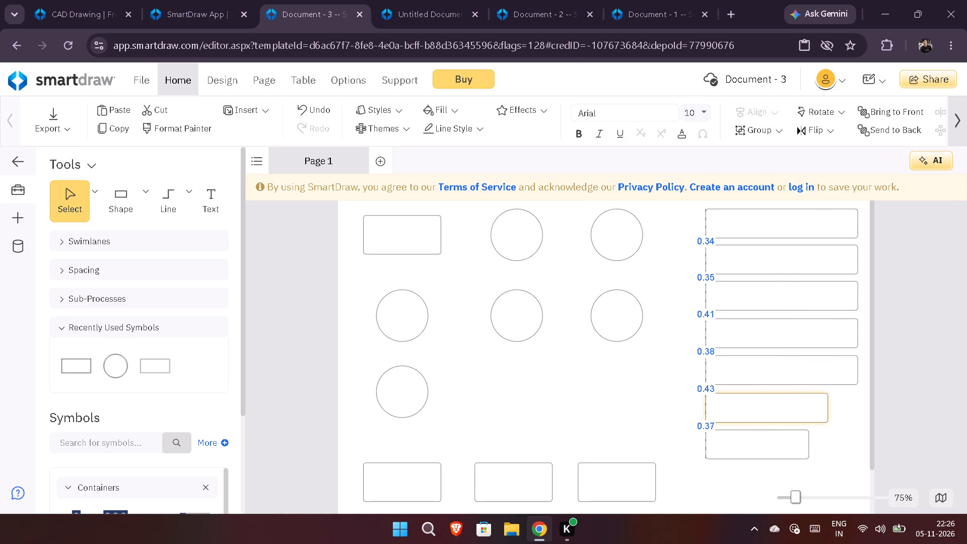
pyautogui.moveTo(839, 407); pyautogui.dragTo(856, 410)
pyautogui.click(780, 446)
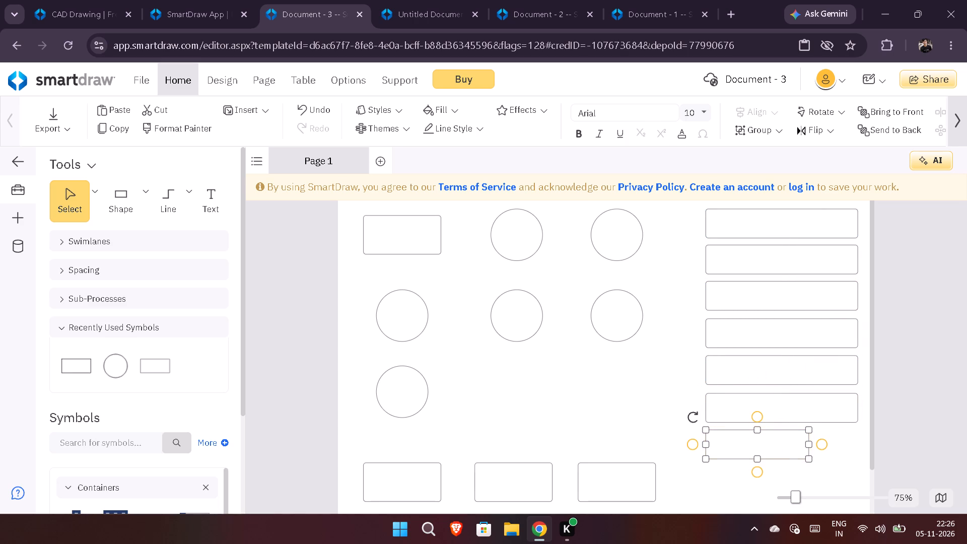
pyautogui.moveTo(812, 443); pyautogui.dragTo(858, 444)
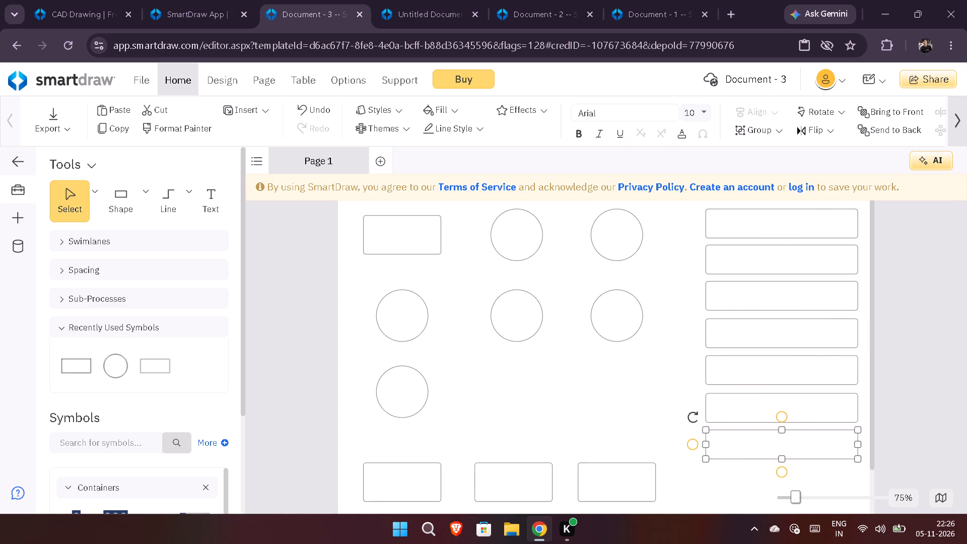
pyautogui.click(675, 391)
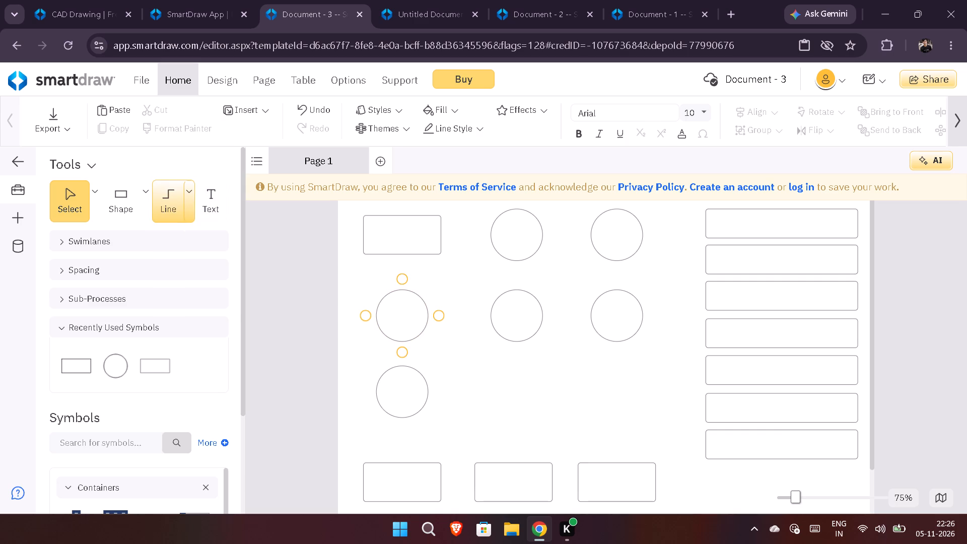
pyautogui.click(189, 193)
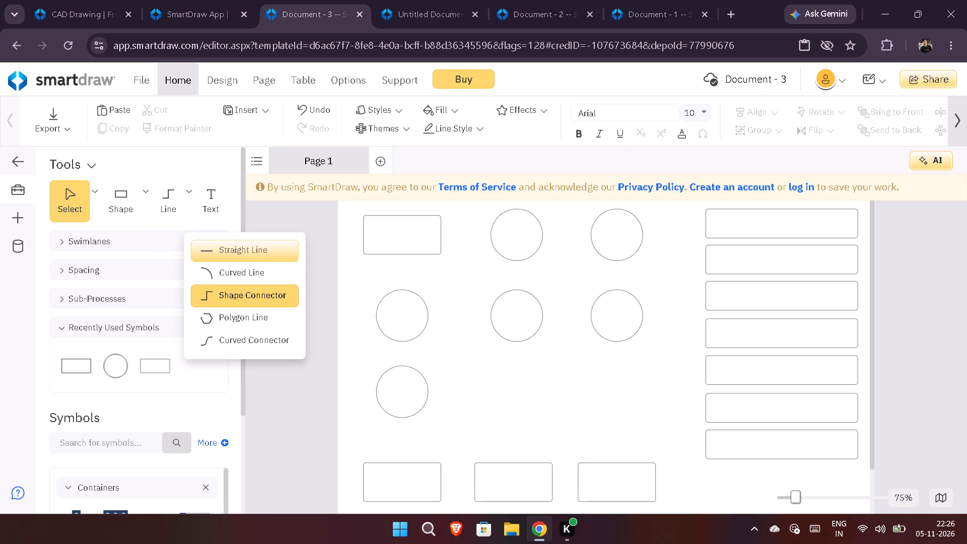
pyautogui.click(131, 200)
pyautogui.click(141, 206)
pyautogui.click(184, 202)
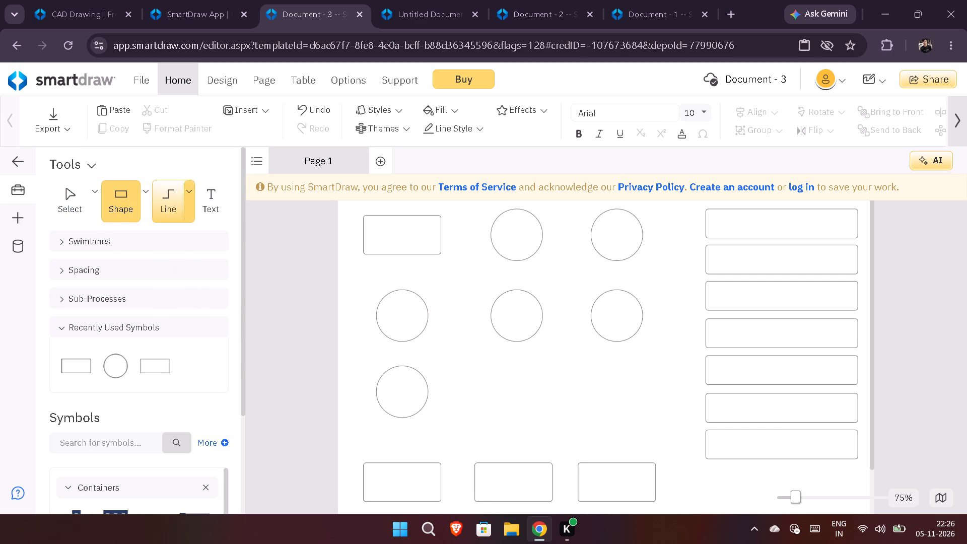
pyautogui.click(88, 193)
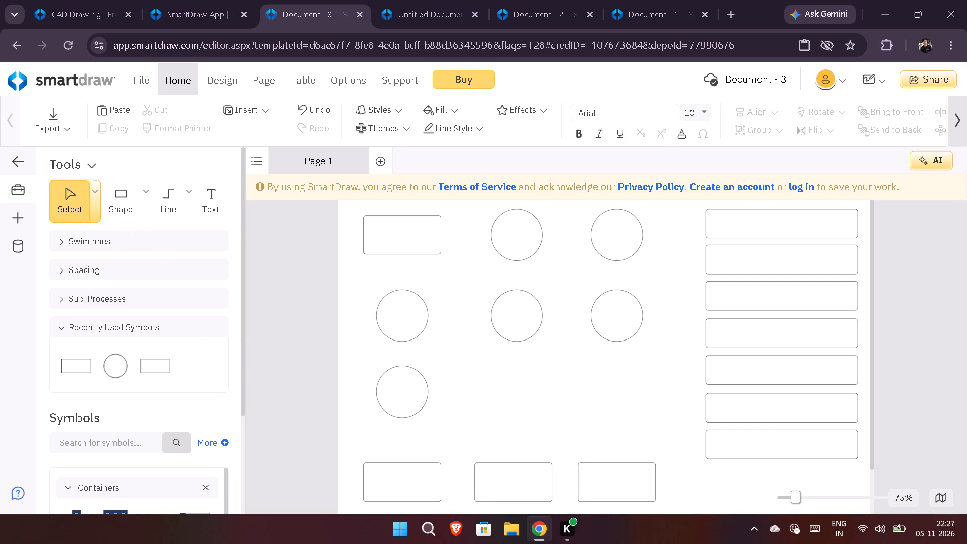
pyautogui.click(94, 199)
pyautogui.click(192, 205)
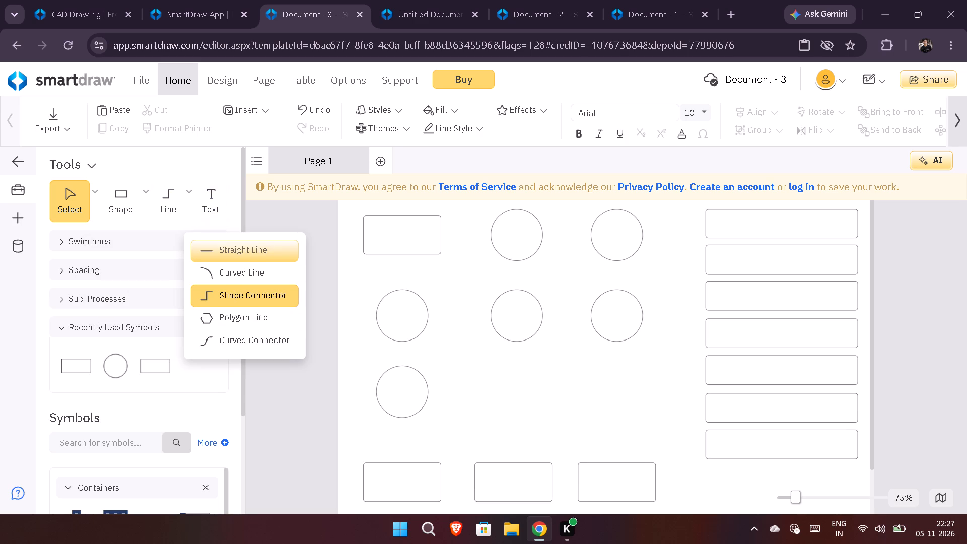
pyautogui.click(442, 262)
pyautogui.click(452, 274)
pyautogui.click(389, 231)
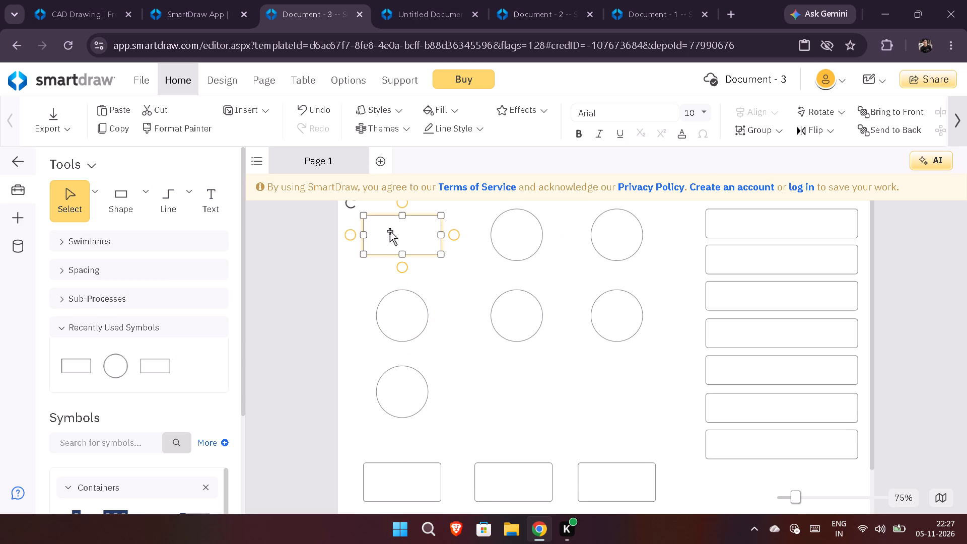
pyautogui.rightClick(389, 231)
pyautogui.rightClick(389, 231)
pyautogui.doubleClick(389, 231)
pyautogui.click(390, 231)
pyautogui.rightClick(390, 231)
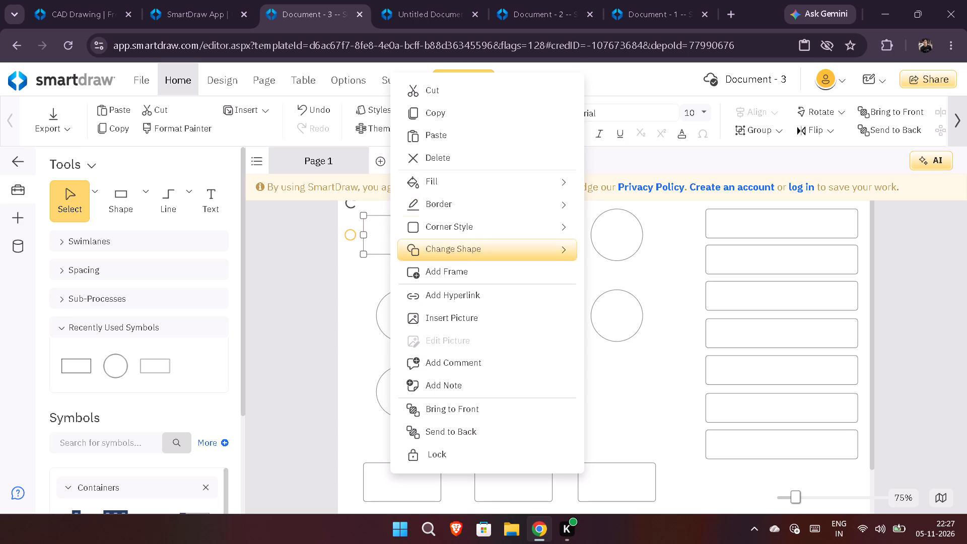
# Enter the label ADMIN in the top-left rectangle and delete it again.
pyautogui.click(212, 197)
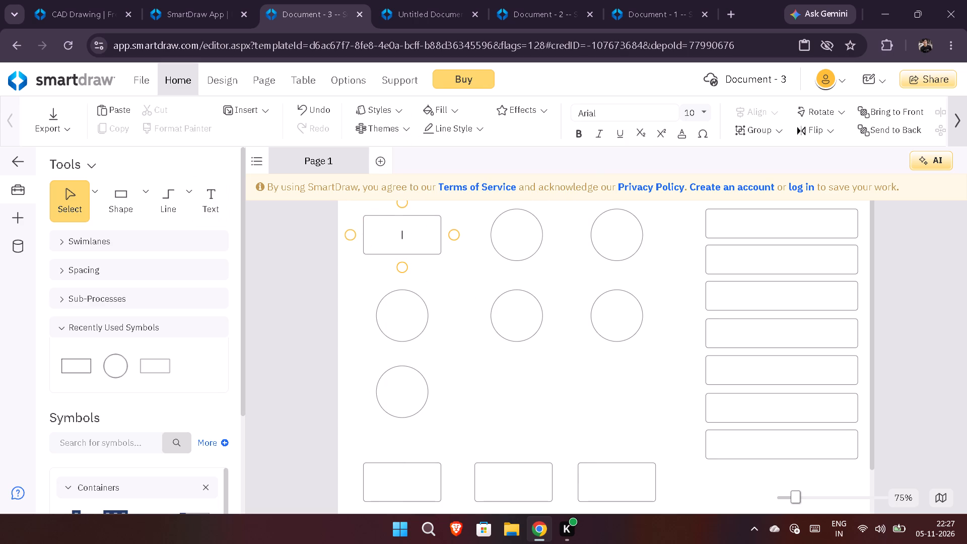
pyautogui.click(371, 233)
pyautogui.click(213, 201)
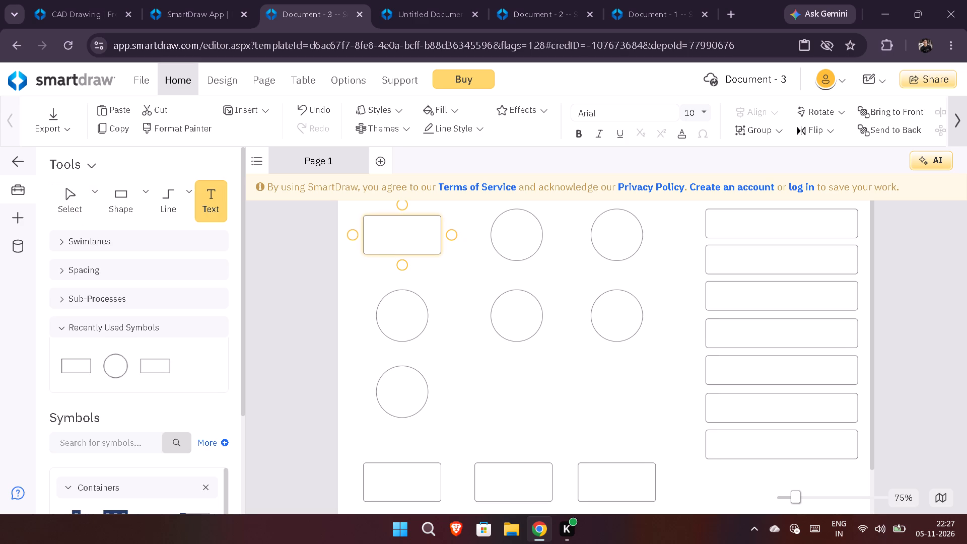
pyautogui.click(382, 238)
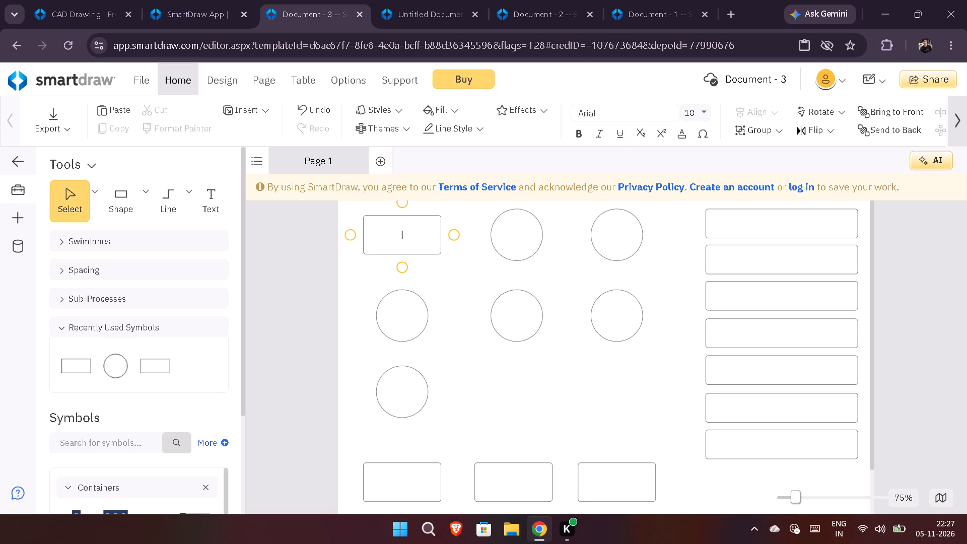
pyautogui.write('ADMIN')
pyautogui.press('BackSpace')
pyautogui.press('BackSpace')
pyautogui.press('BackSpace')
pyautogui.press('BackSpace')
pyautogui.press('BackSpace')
# Label the top-left rectangle ADMIN in capitals.
pyautogui.rightClick(665, 116)
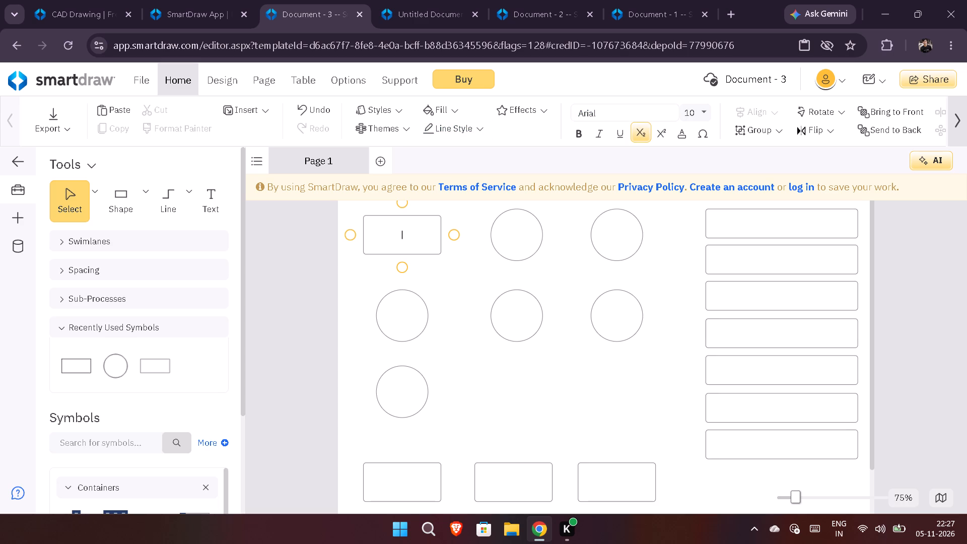
pyautogui.rightClick(405, 241)
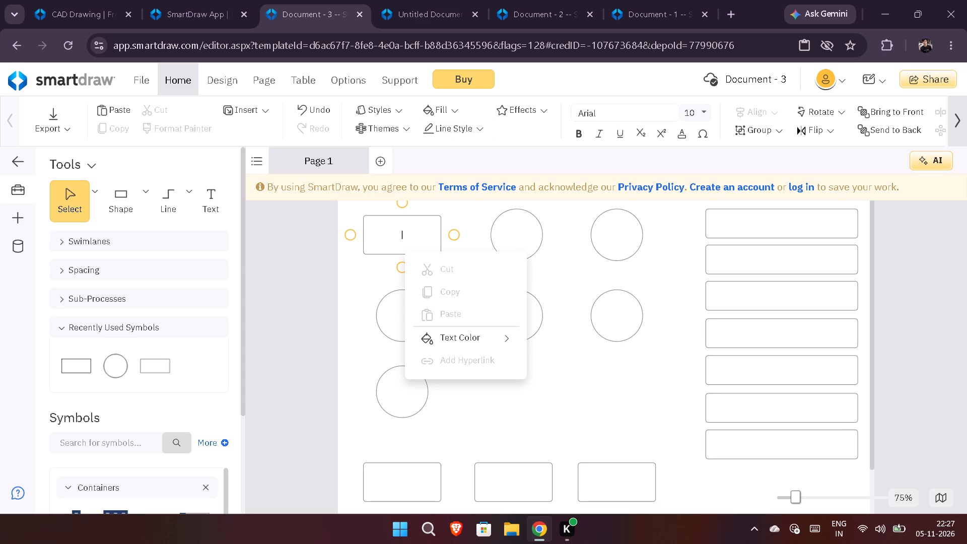
pyautogui.click(209, 202)
pyautogui.rightClick(210, 205)
pyautogui.rightClick(217, 208)
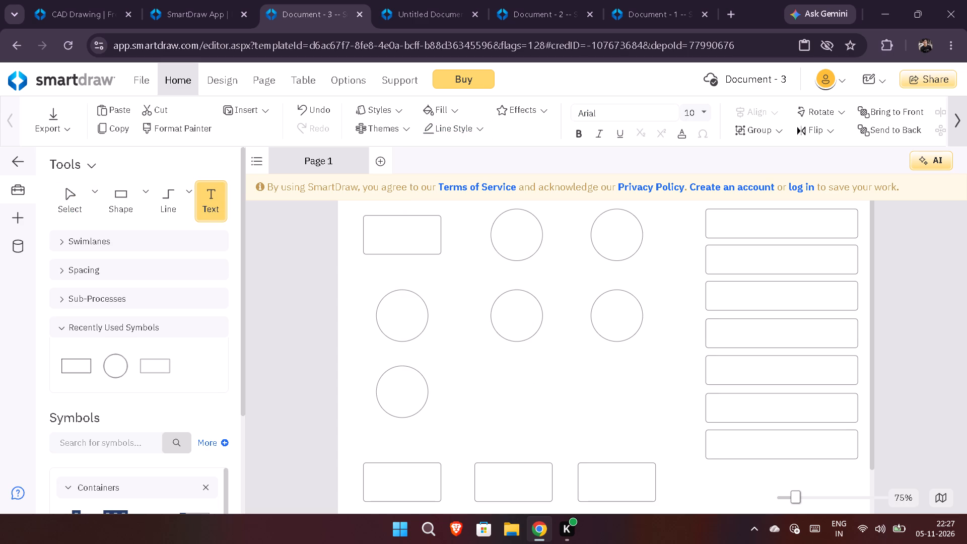
pyautogui.click(378, 233)
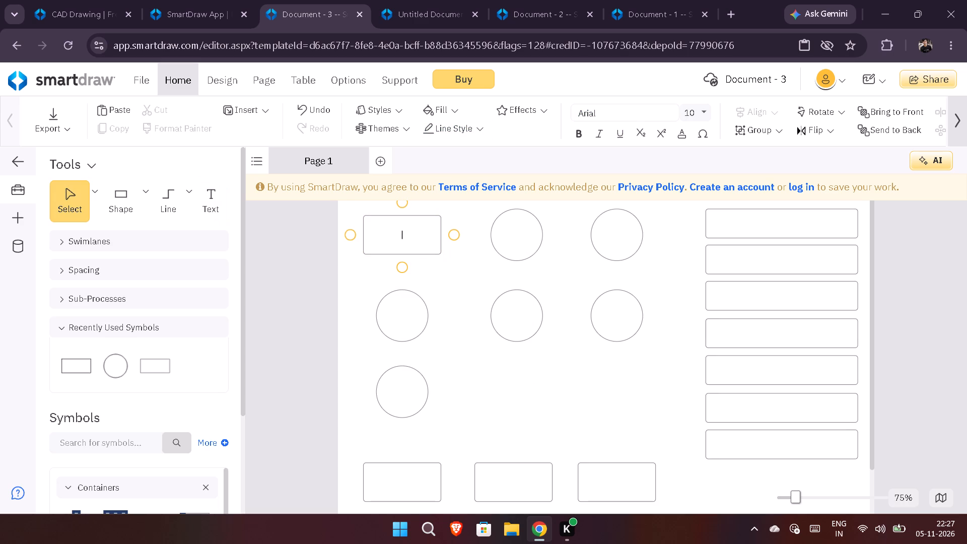
pyautogui.press('a')
pyautogui.write('dmin')
pyautogui.press('BackSpace')
pyautogui.press('BackSpace')
pyautogui.press('BackSpace')
pyautogui.press('BackSpace')
pyautogui.write('ADMIN')
# Set the ADMIN label's font size to 20.
pyautogui.click(703, 114)
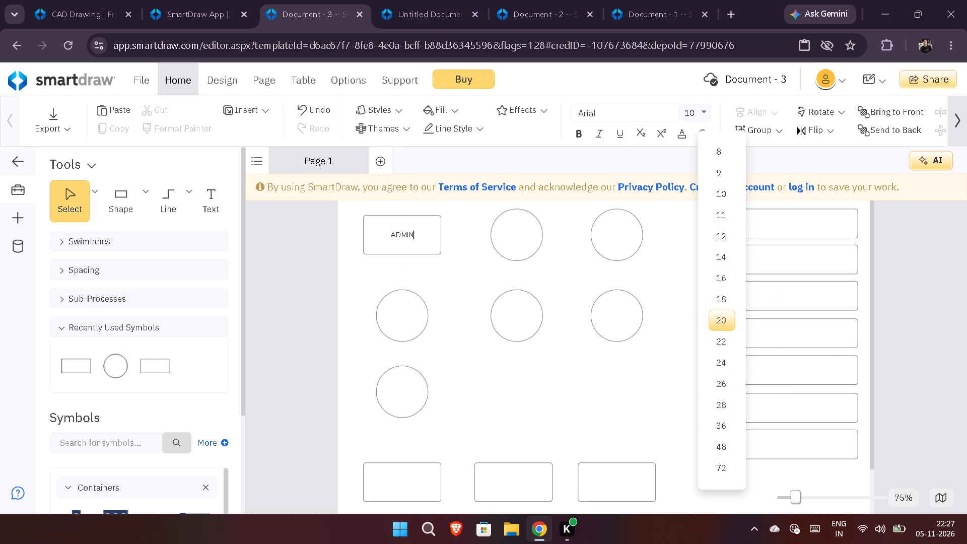
pyautogui.click(724, 325)
pyautogui.moveTo(427, 234); pyautogui.dragTo(384, 239)
pyautogui.moveTo(427, 234); pyautogui.dragTo(382, 235)
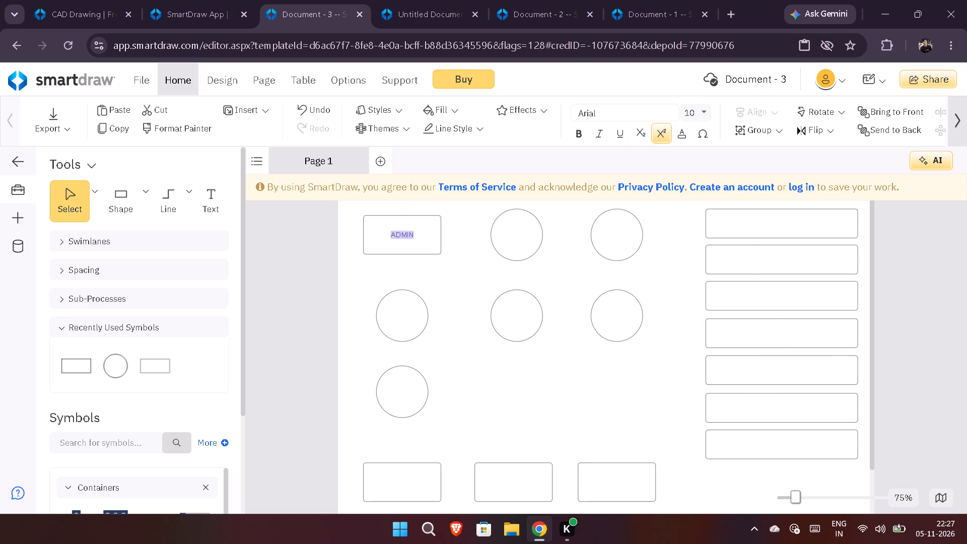
pyautogui.click(702, 114)
pyautogui.click(726, 319)
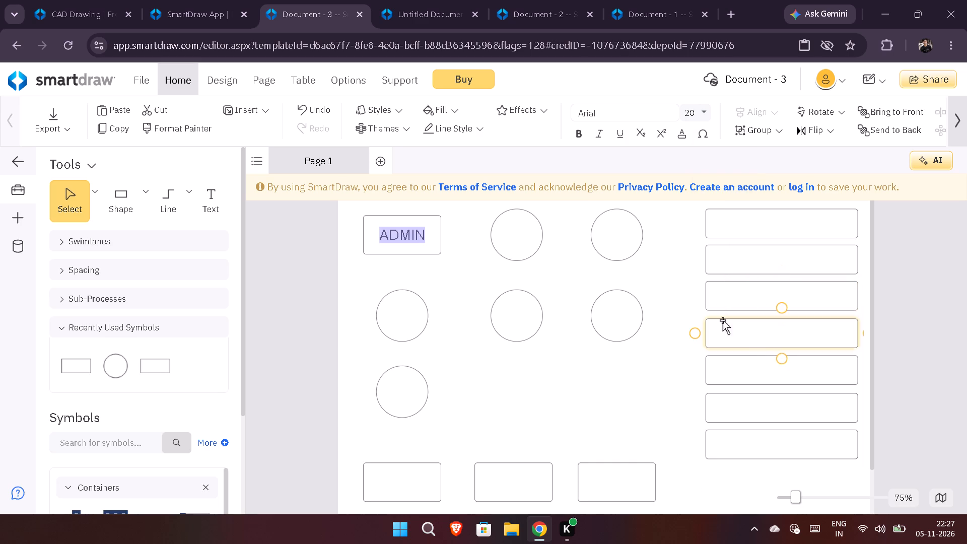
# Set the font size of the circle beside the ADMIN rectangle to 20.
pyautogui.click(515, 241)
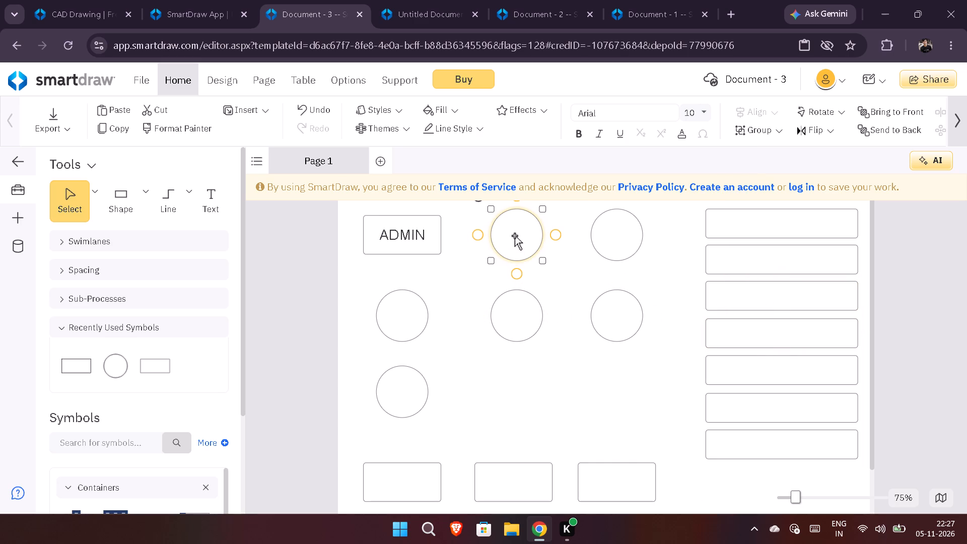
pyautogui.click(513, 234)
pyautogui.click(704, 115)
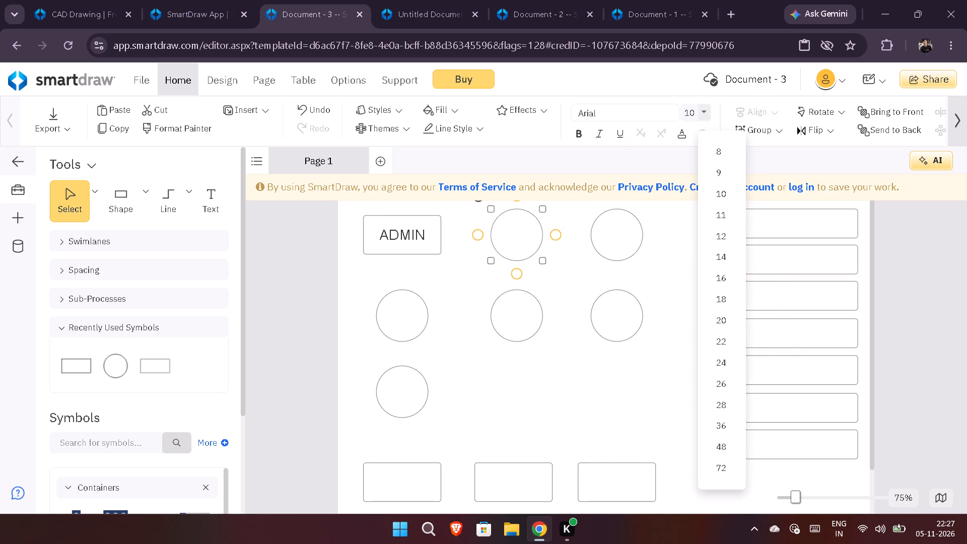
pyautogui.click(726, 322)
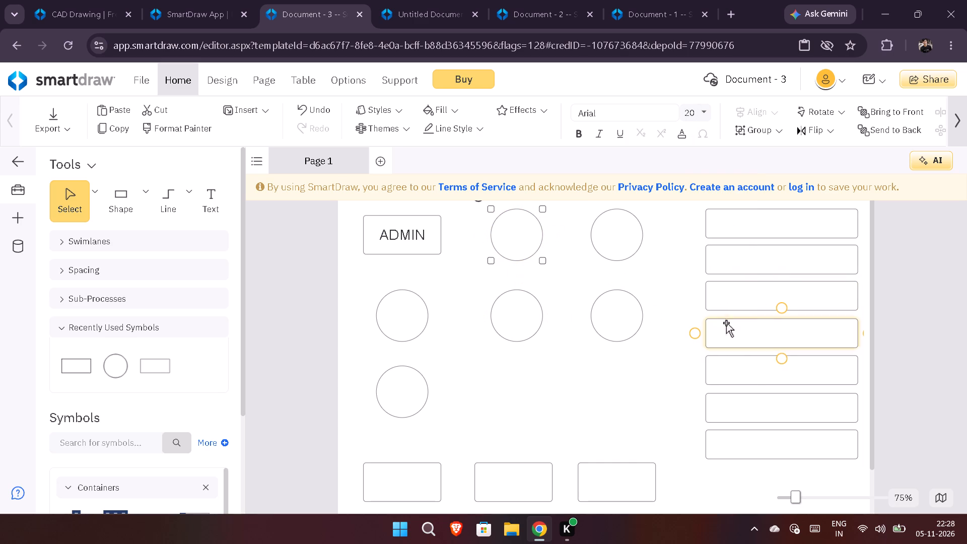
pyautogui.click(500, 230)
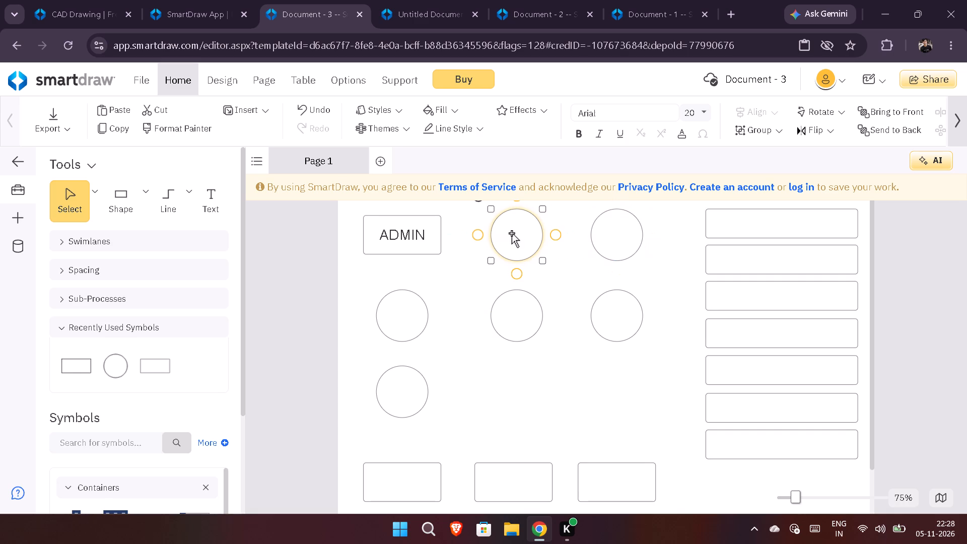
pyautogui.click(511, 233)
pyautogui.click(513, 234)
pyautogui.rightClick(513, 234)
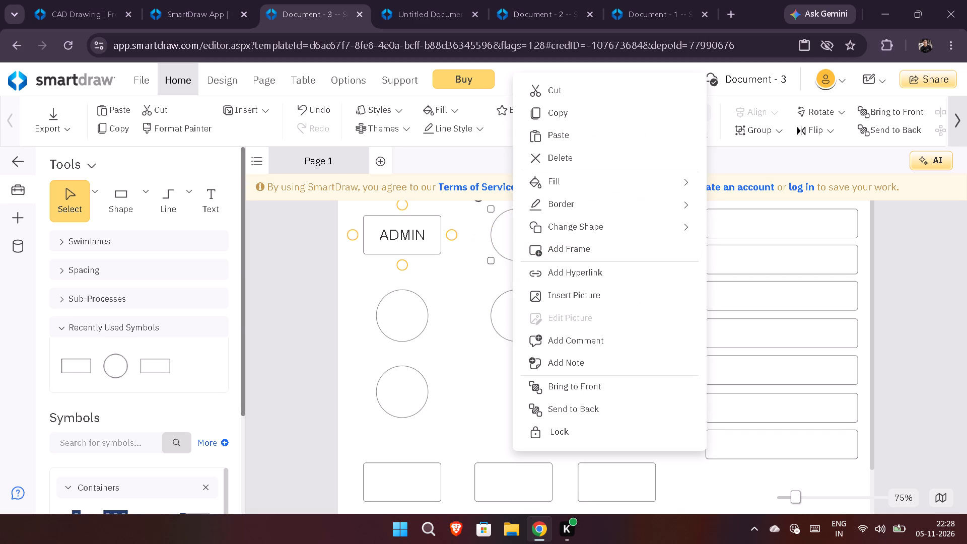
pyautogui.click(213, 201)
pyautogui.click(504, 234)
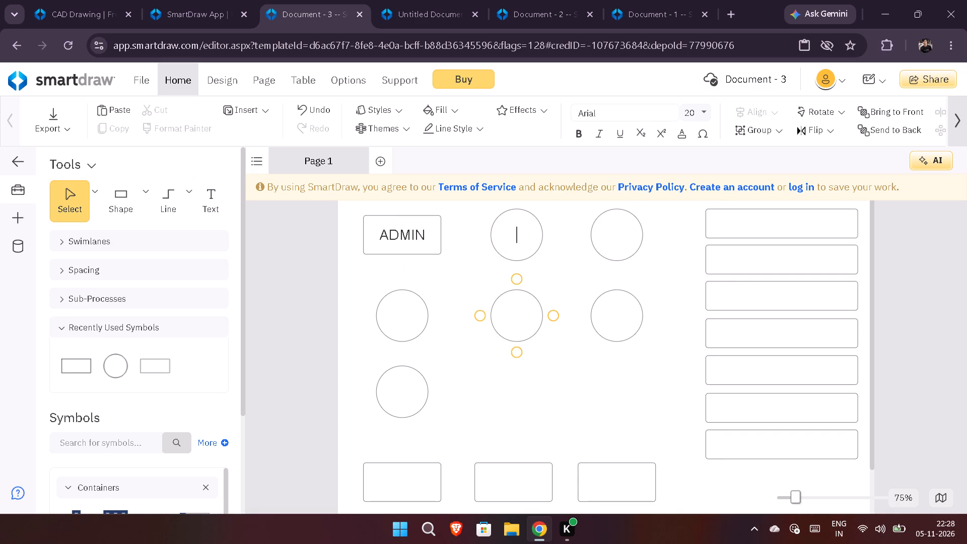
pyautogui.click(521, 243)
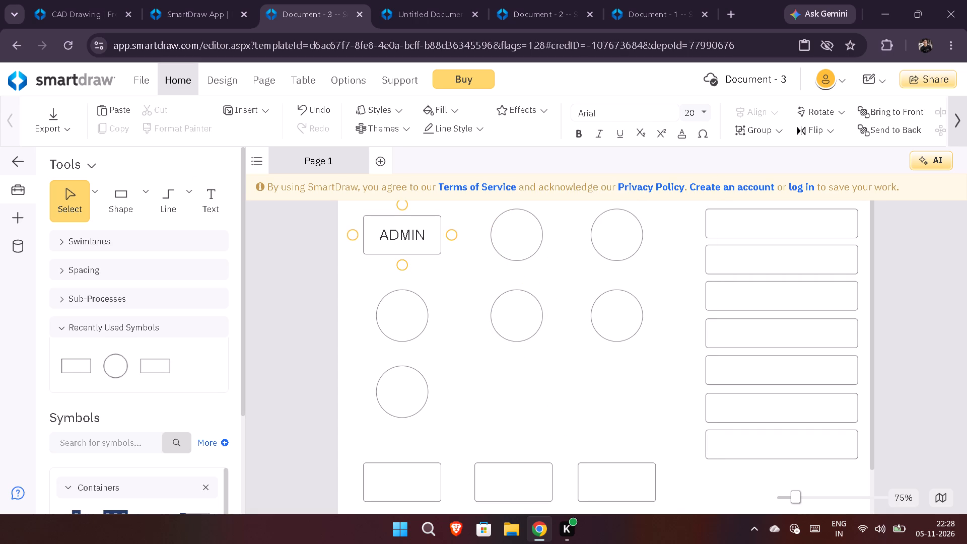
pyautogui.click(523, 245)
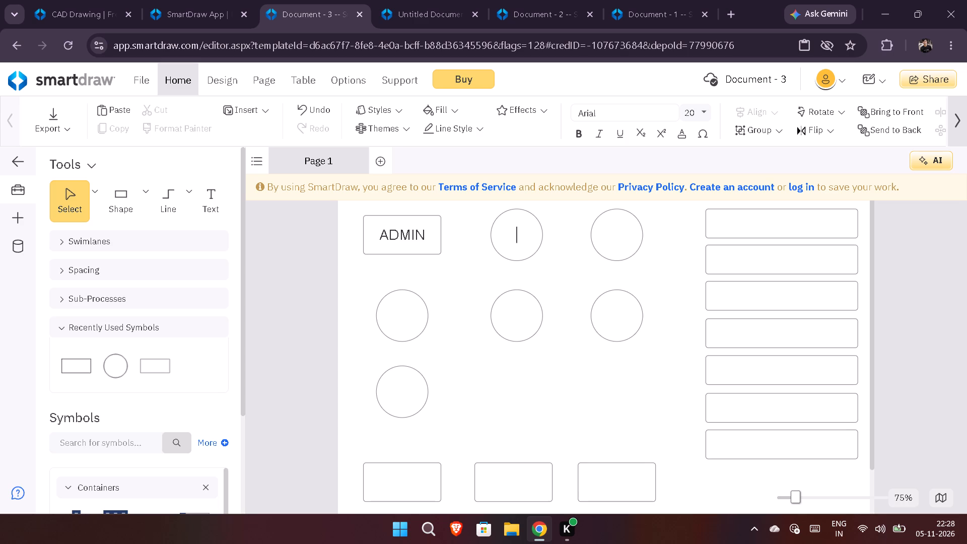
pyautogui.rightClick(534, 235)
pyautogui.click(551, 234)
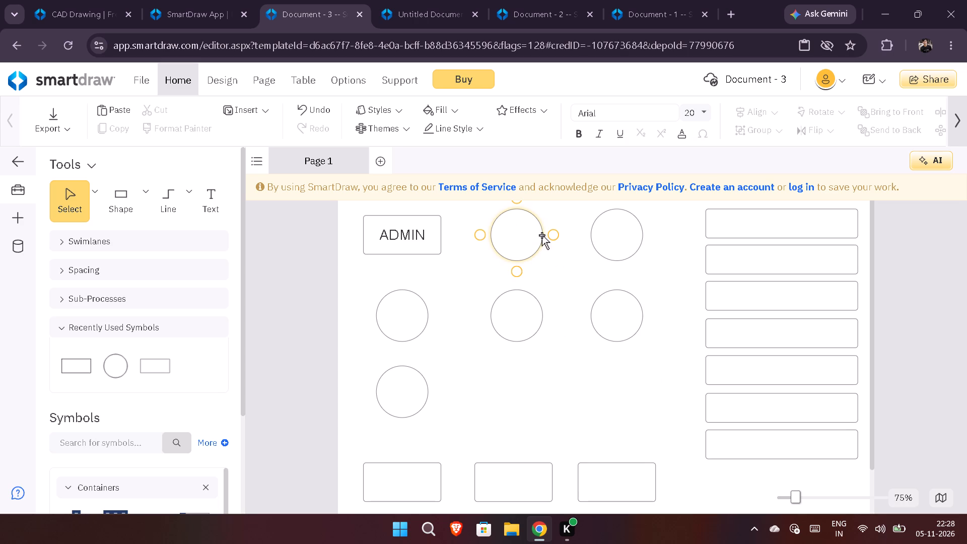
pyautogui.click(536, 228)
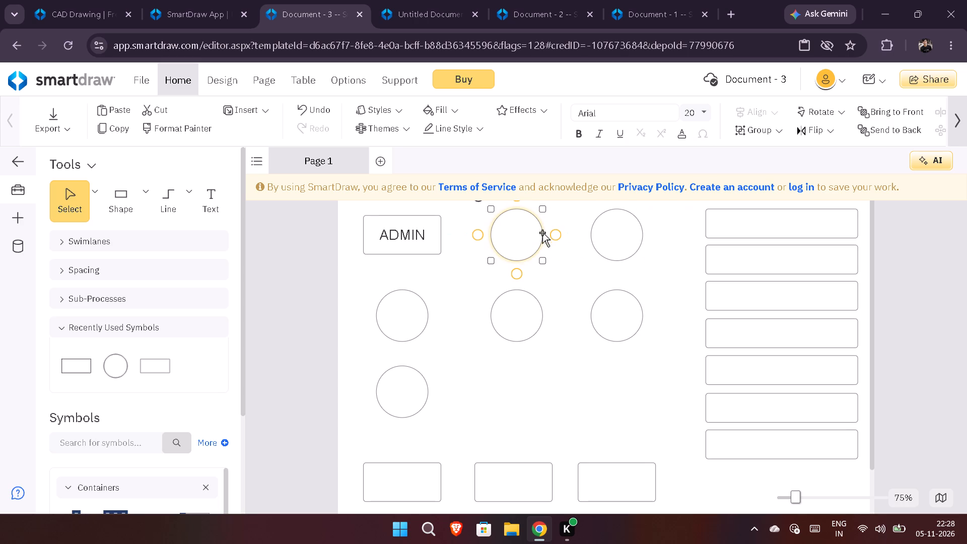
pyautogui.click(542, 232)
# Set the font size of the circle beside ADMIN to 10 and label it LOGIN TO SYSTEM.
pyautogui.click(513, 236)
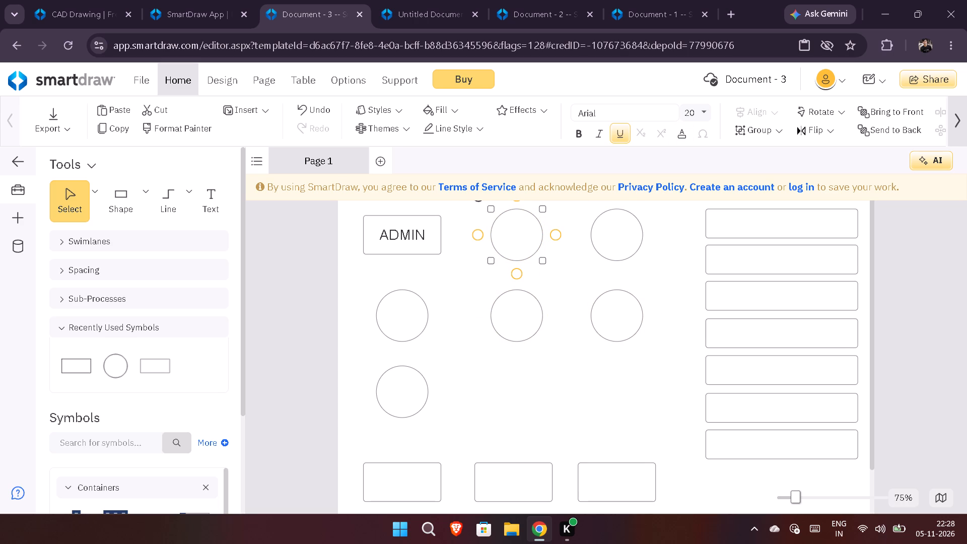
pyautogui.click(703, 111)
pyautogui.click(722, 197)
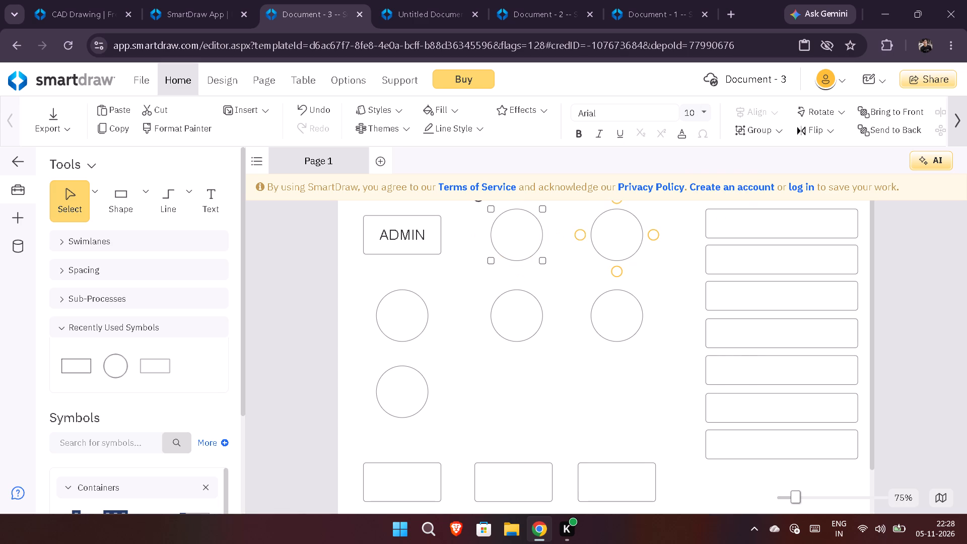
pyautogui.click(206, 192)
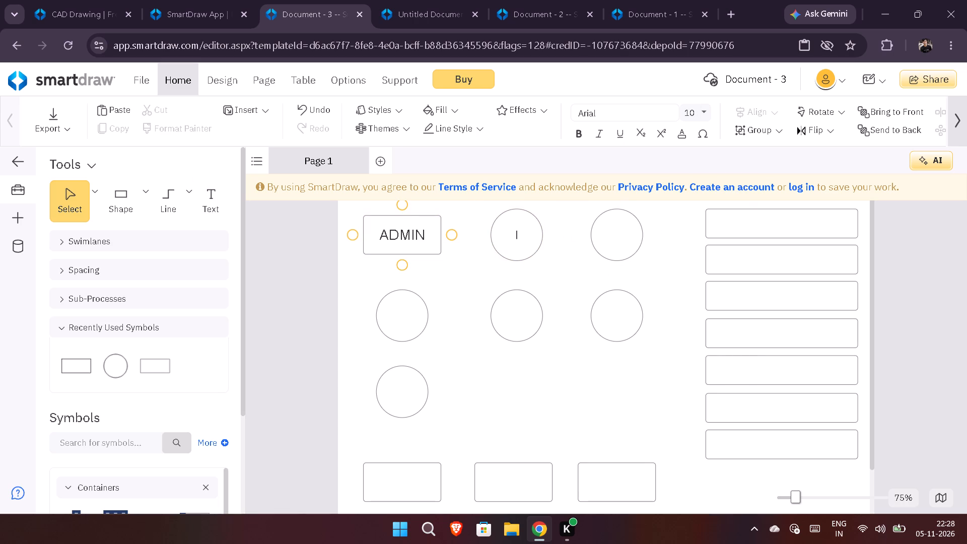
pyautogui.write('LOGI')
pyautogui.write('N TO SYSTEM')
pyautogui.press('space')
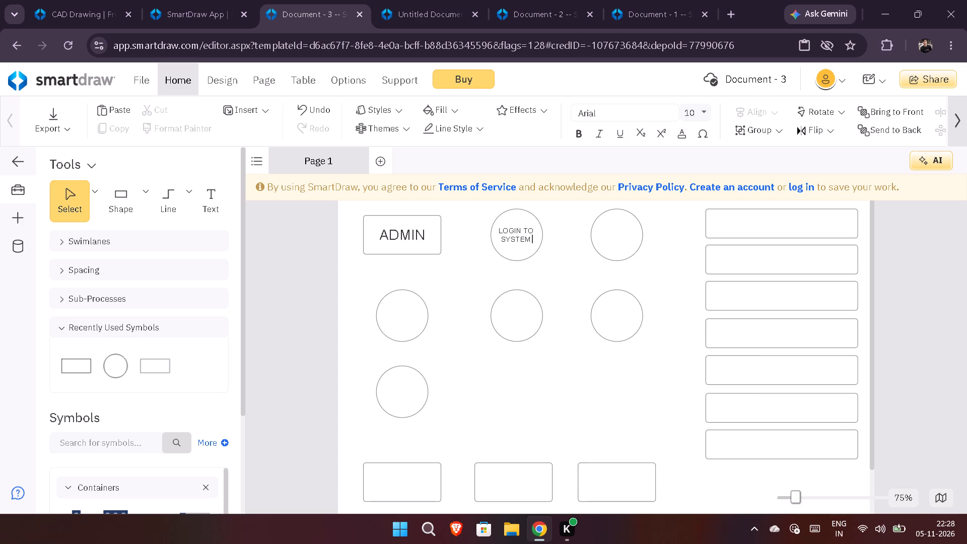
# Label the top row's second circle CHECK ROLES OF ACCESS.
pyautogui.click(193, 207)
pyautogui.click(205, 205)
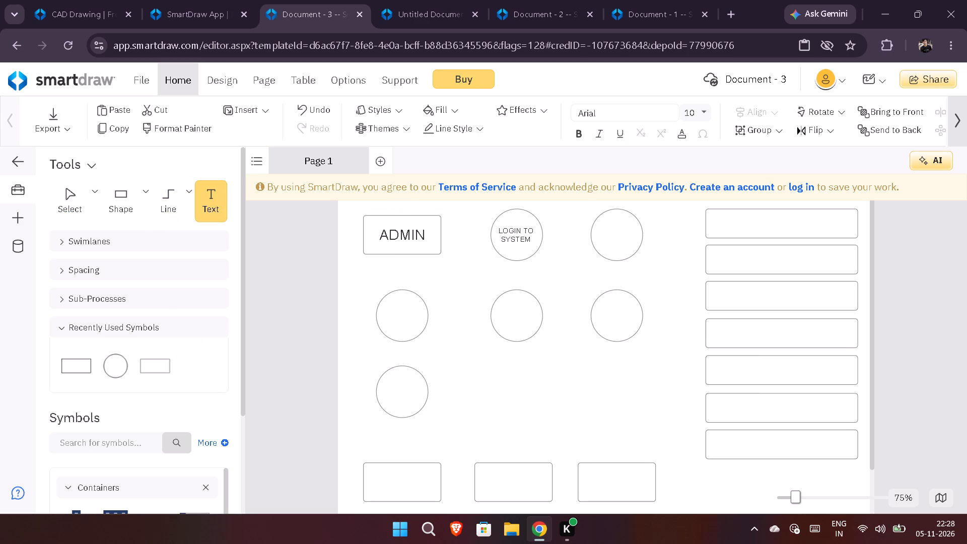
pyautogui.click(608, 236)
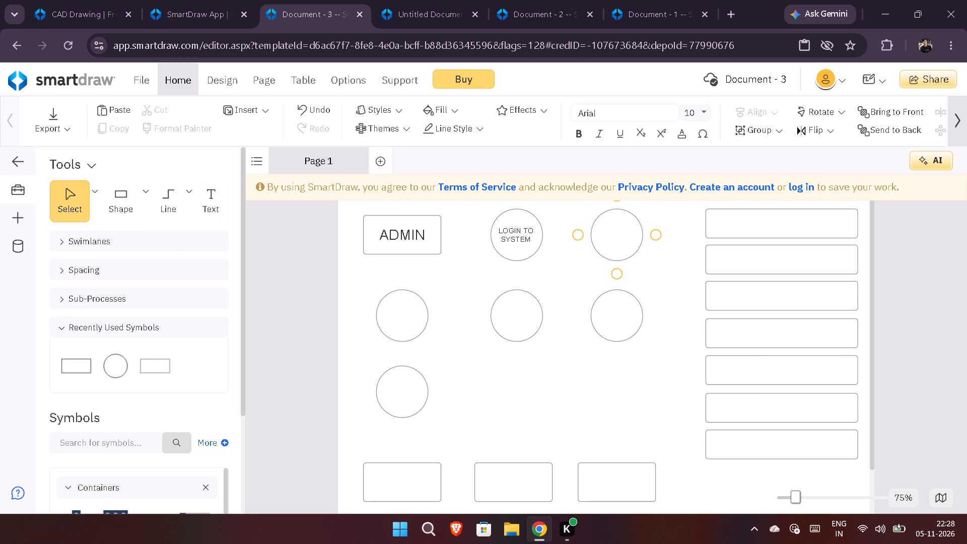
pyautogui.write('CHECK')
pyautogui.press('space')
pyautogui.write('ROLES OF')
pyautogui.press('space')
pyautogui.write('SX')
pyautogui.press('BackSpace')
pyautogui.write('CE')
pyautogui.press('BackSpace')
pyautogui.press('BackSpace')
pyautogui.press('BackSpace')
pyautogui.write('ACESS')
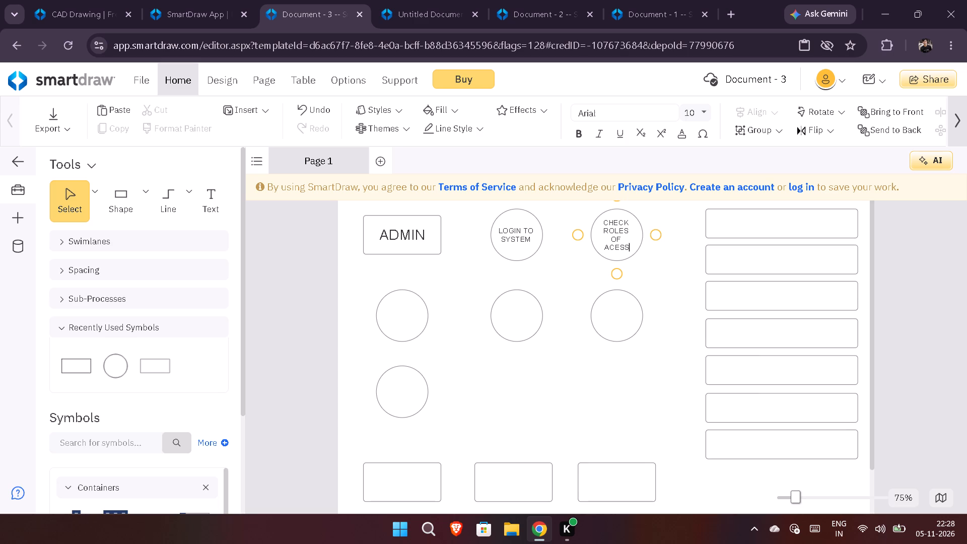
pyautogui.press('BackSpace')
pyautogui.press('BackSpace')
pyautogui.press('BackSpace')
pyautogui.write('SE')
pyautogui.press('BackSpace')
pyautogui.press('BackSpace')
pyautogui.write('SAE')
pyautogui.press('BackSpace')
pyautogui.press('BackSpace')
pyautogui.press('BackSpace')
pyautogui.write('CESS')
# Label the second row's first circle, below the ADMIN rectangle, FORGOT PASSWORD.
pyautogui.click(393, 323)
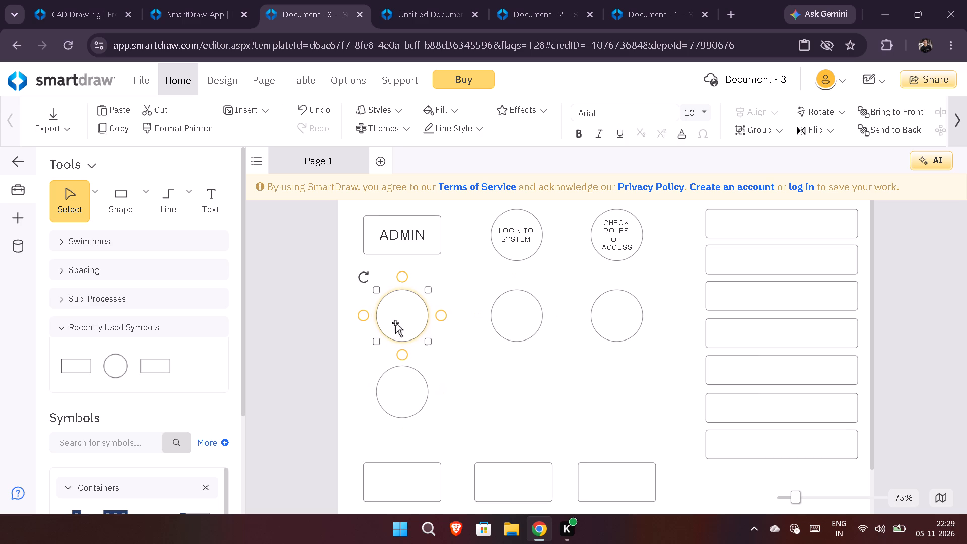
pyautogui.click(211, 187)
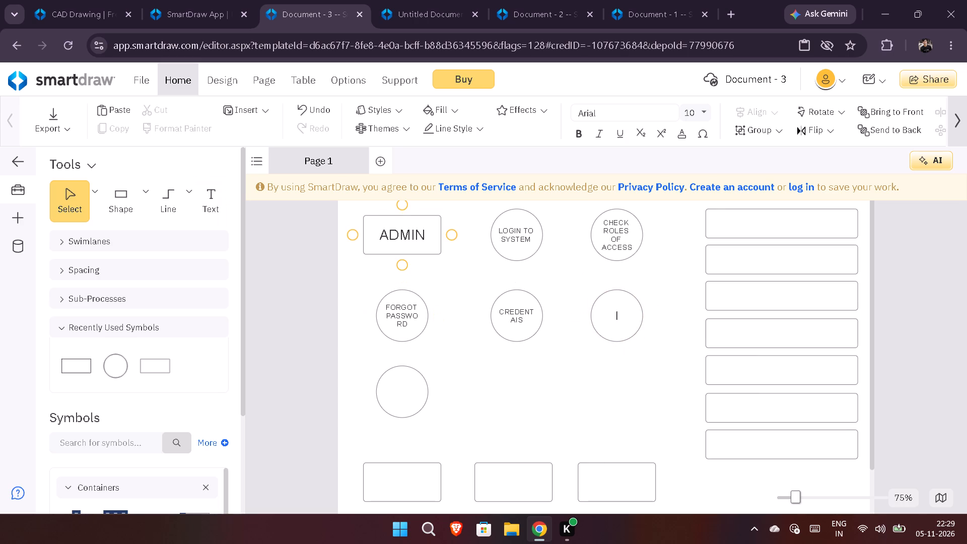
pyautogui.write('MANAGE')
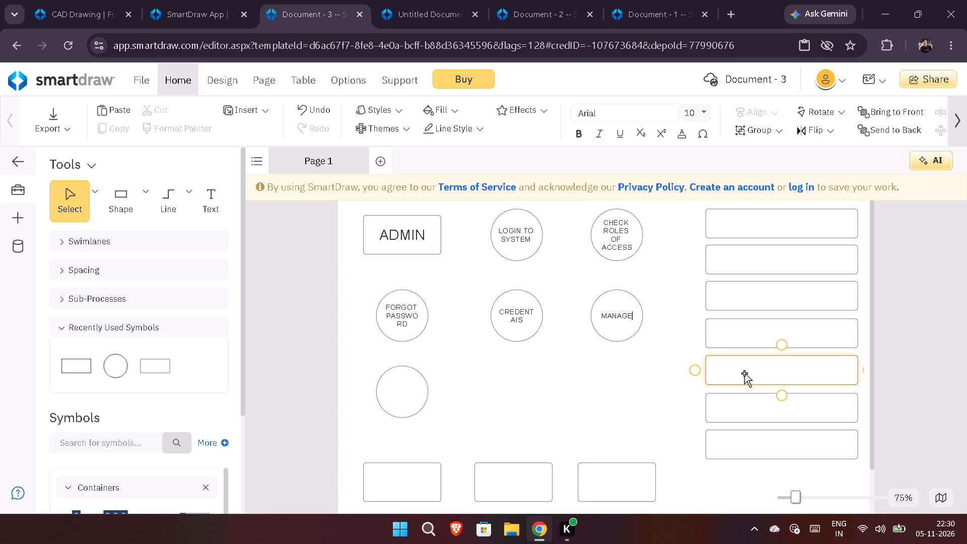
# Delete the LOGIN TO SYSTEM circle from the top row.
pyautogui.click(526, 253)
pyautogui.rightClick(521, 255)
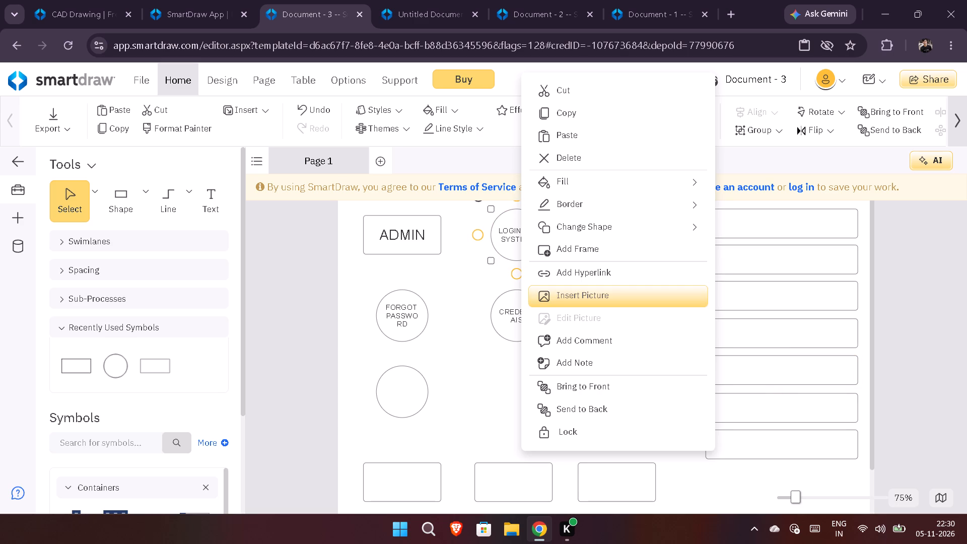
pyautogui.click(565, 162)
# Try to delete the CHECK ROLES OF ACCESS circle from the top row.
pyautogui.click(610, 252)
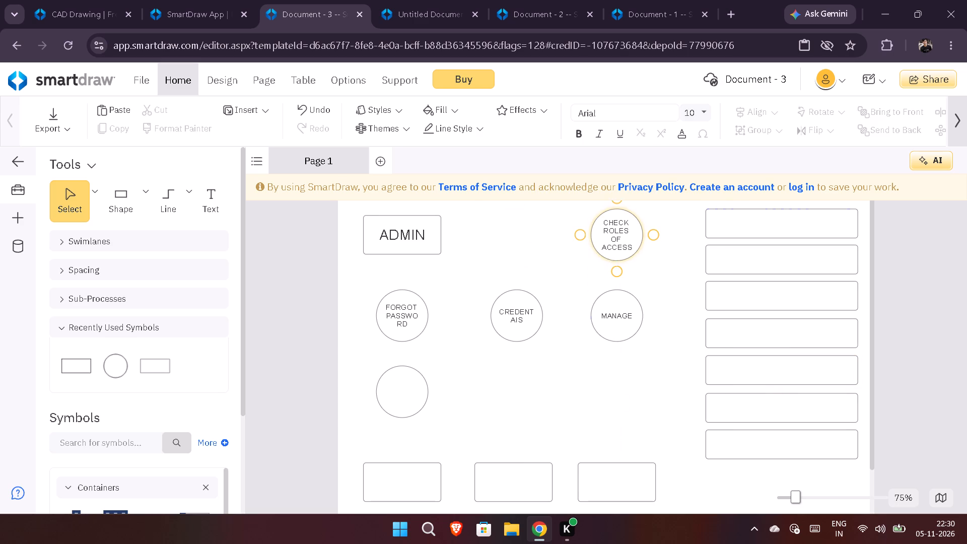
pyautogui.rightClick(610, 252)
pyautogui.rightClick(630, 251)
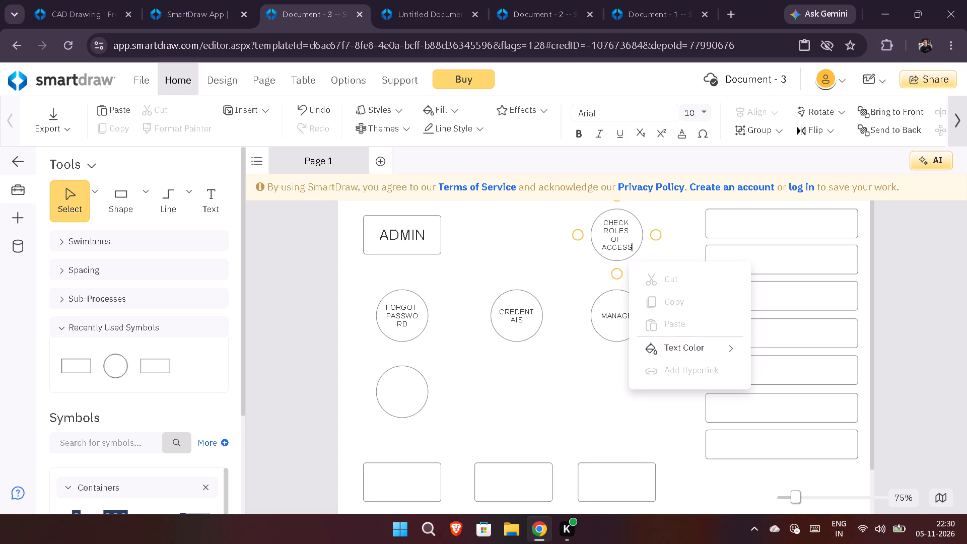
pyautogui.click(605, 239)
pyautogui.rightClick(614, 243)
pyautogui.rightClick(642, 234)
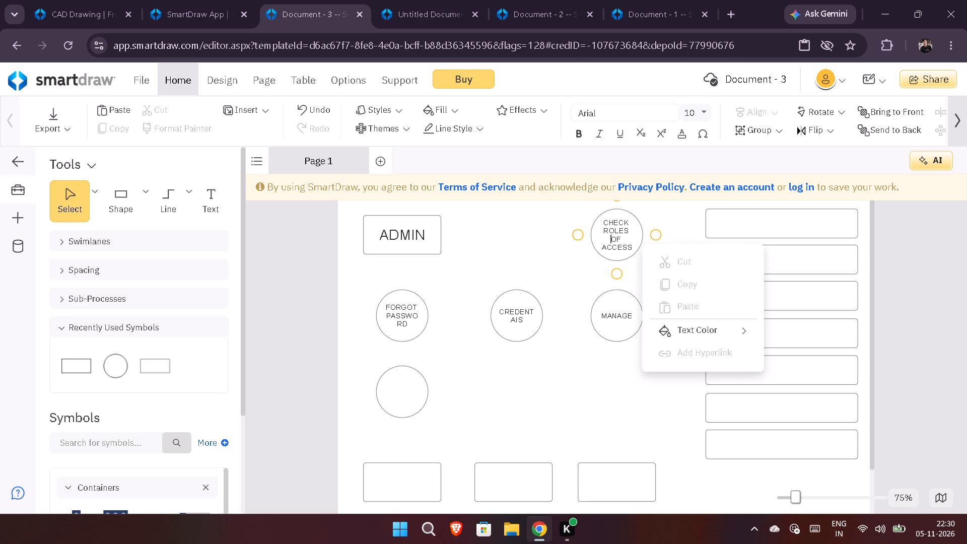
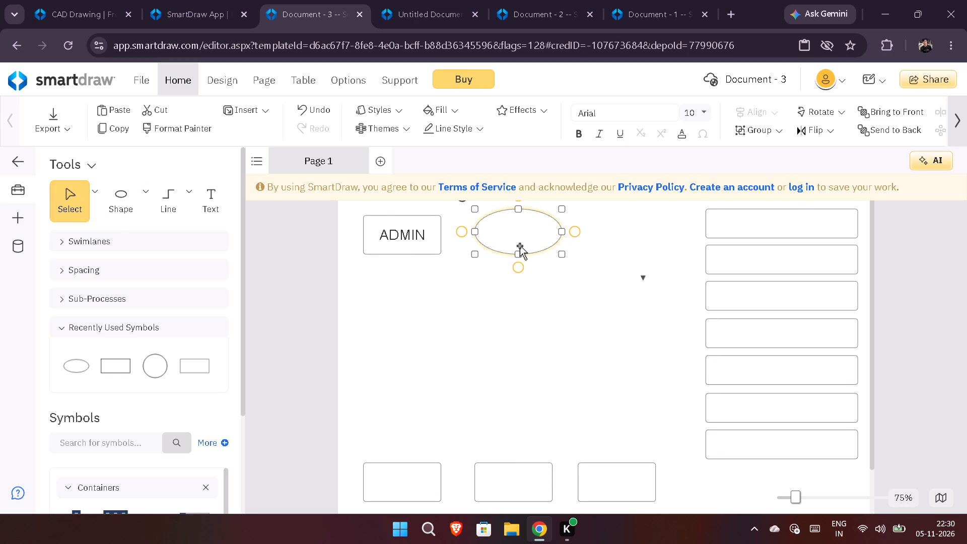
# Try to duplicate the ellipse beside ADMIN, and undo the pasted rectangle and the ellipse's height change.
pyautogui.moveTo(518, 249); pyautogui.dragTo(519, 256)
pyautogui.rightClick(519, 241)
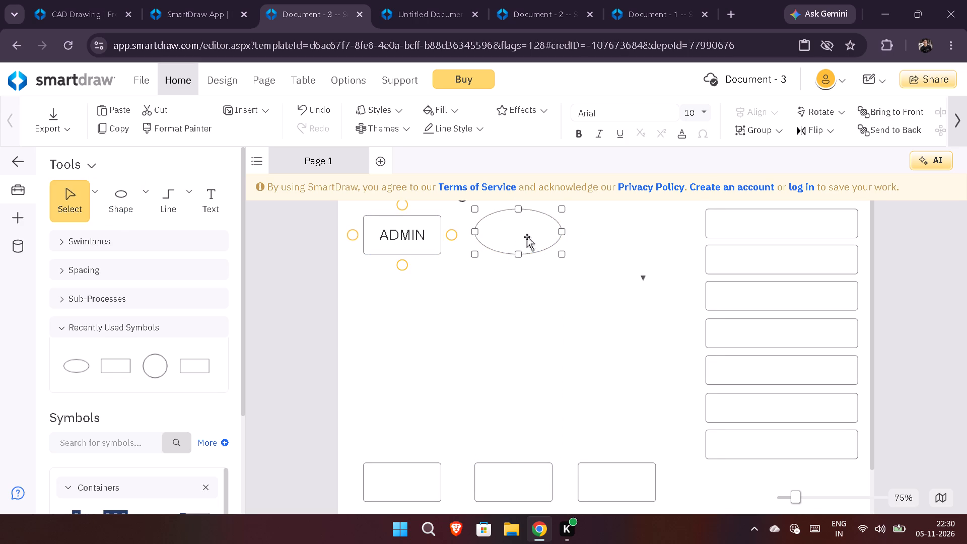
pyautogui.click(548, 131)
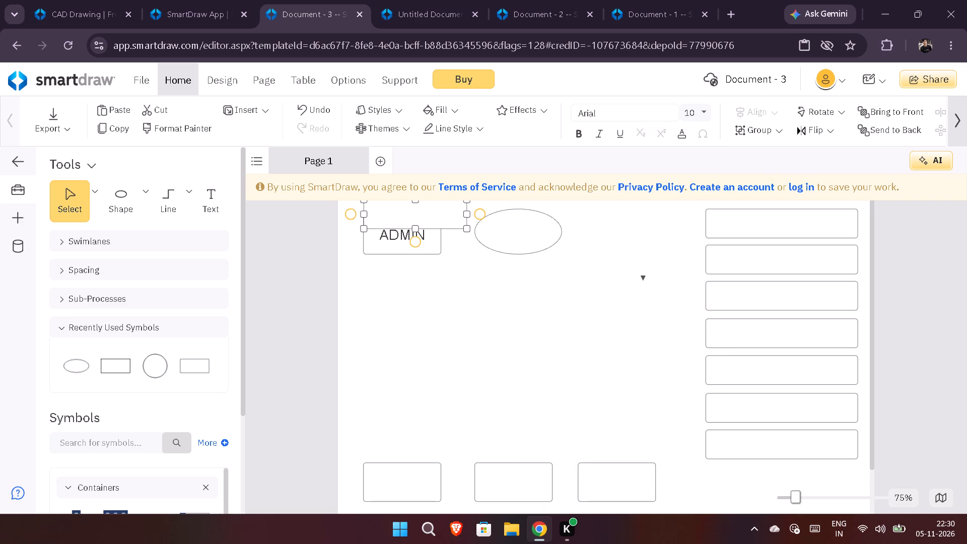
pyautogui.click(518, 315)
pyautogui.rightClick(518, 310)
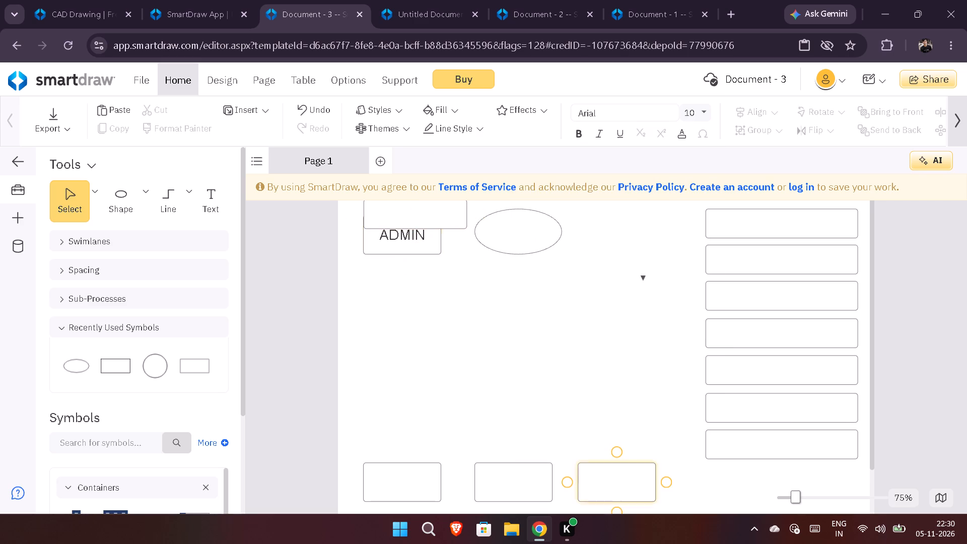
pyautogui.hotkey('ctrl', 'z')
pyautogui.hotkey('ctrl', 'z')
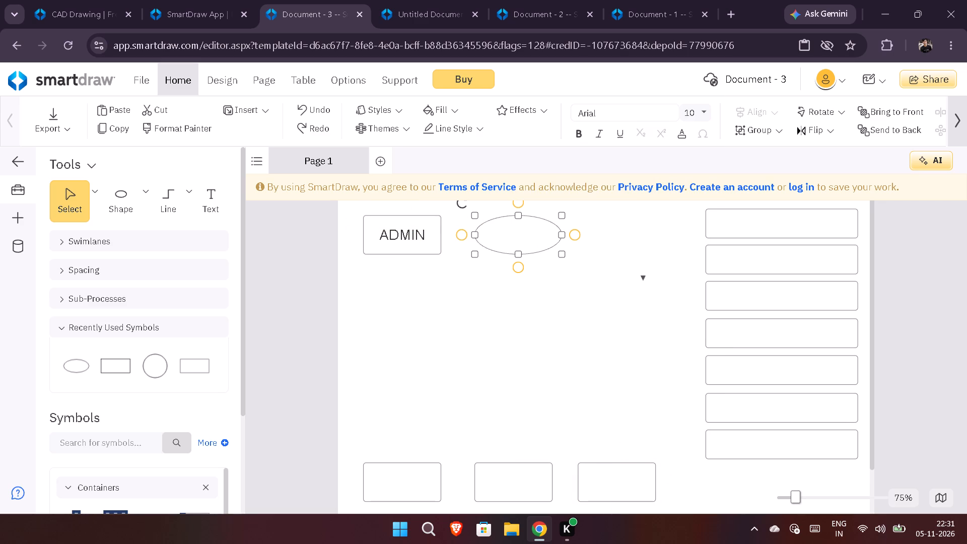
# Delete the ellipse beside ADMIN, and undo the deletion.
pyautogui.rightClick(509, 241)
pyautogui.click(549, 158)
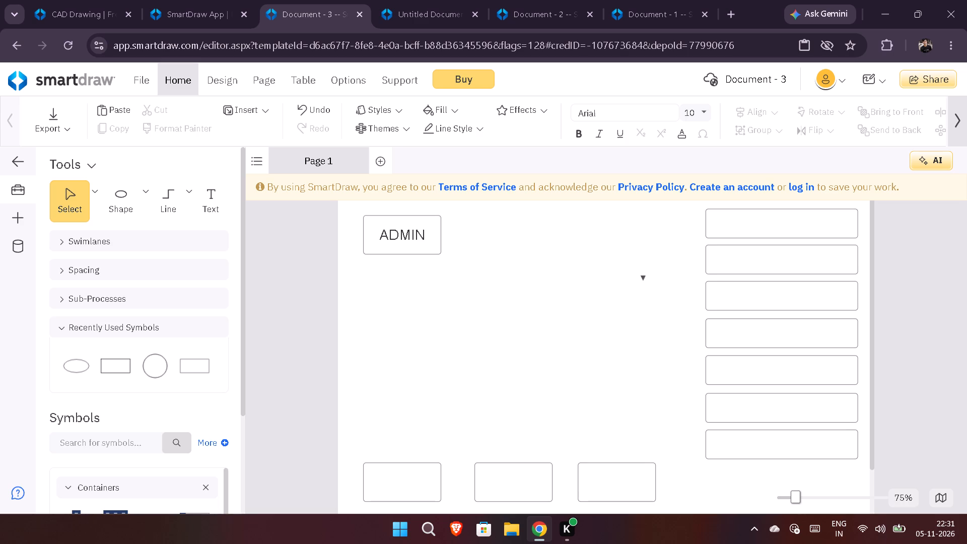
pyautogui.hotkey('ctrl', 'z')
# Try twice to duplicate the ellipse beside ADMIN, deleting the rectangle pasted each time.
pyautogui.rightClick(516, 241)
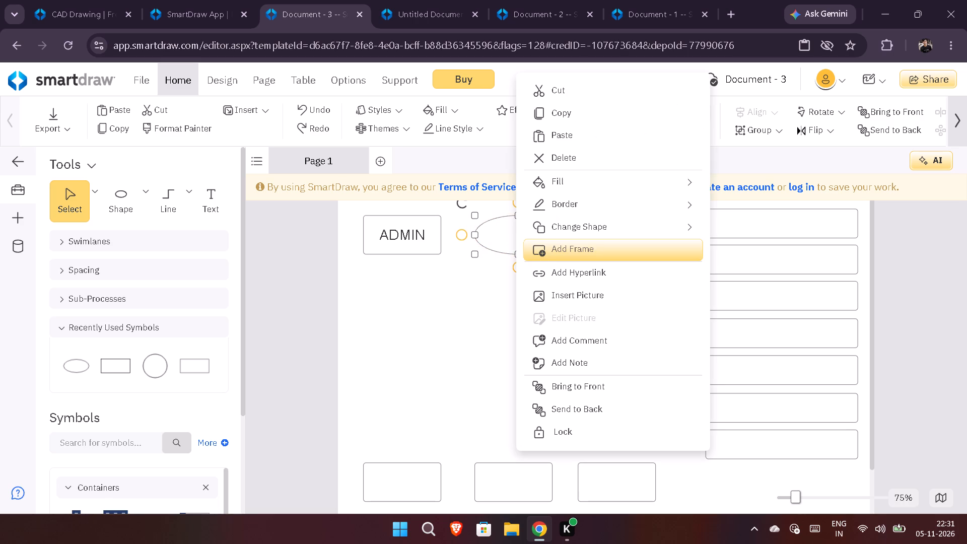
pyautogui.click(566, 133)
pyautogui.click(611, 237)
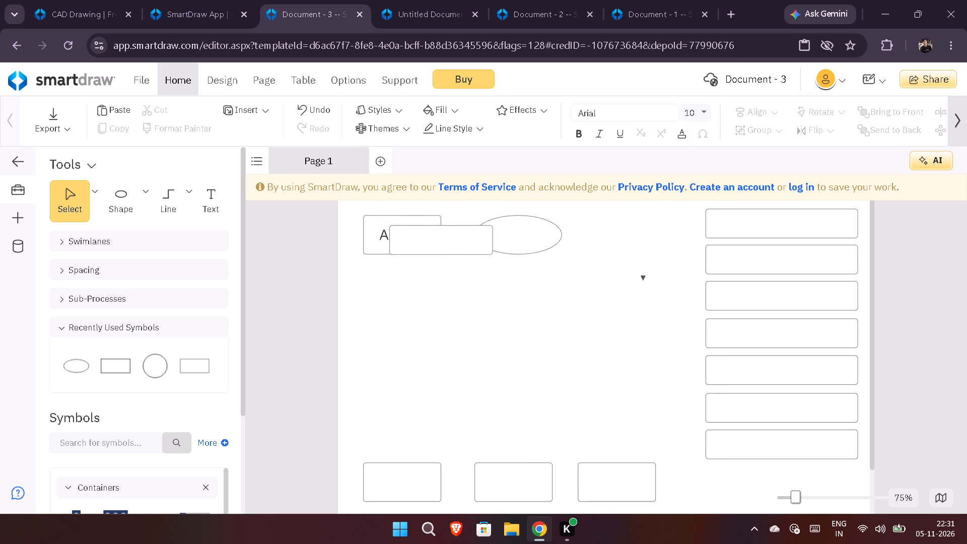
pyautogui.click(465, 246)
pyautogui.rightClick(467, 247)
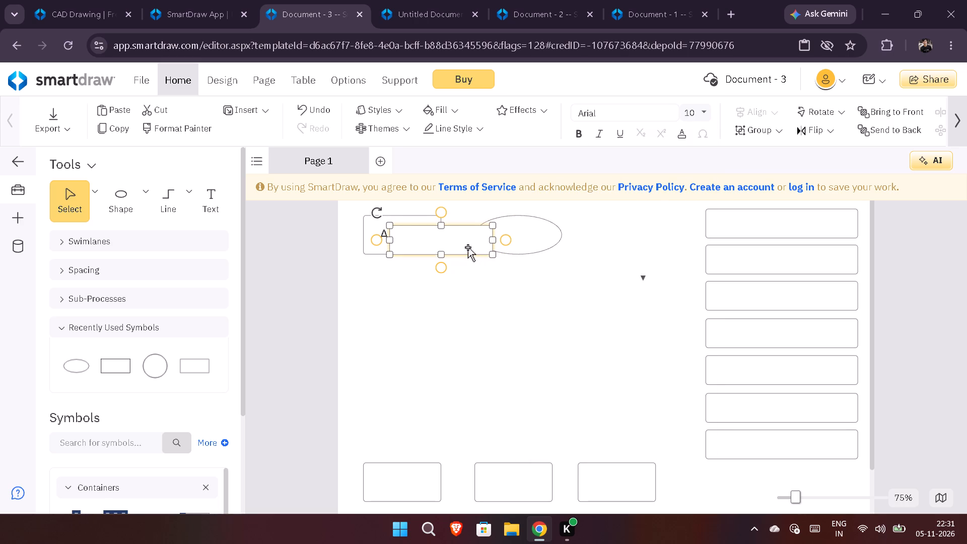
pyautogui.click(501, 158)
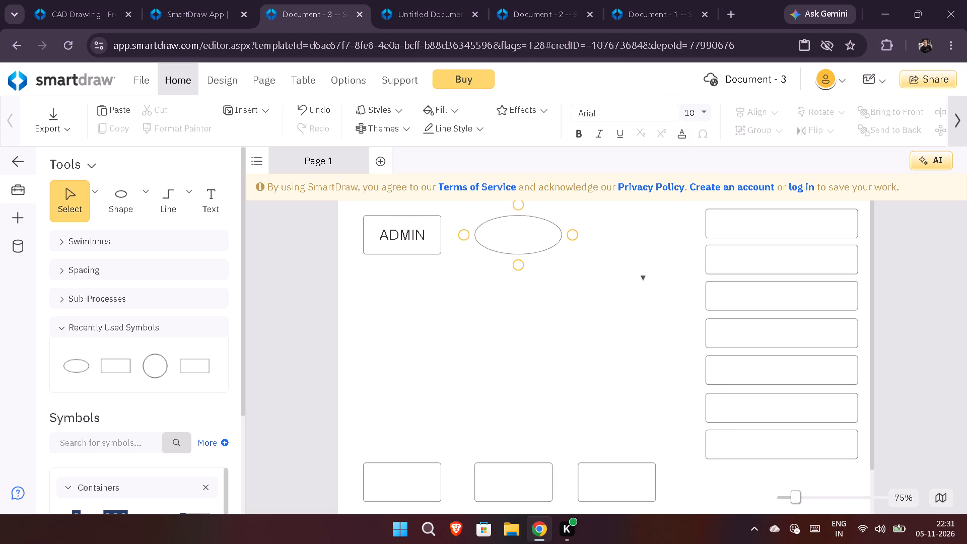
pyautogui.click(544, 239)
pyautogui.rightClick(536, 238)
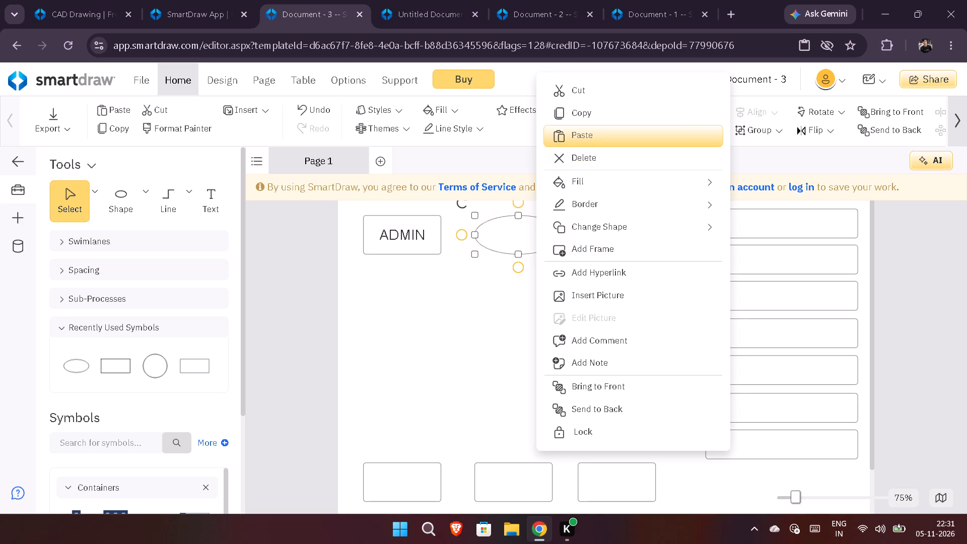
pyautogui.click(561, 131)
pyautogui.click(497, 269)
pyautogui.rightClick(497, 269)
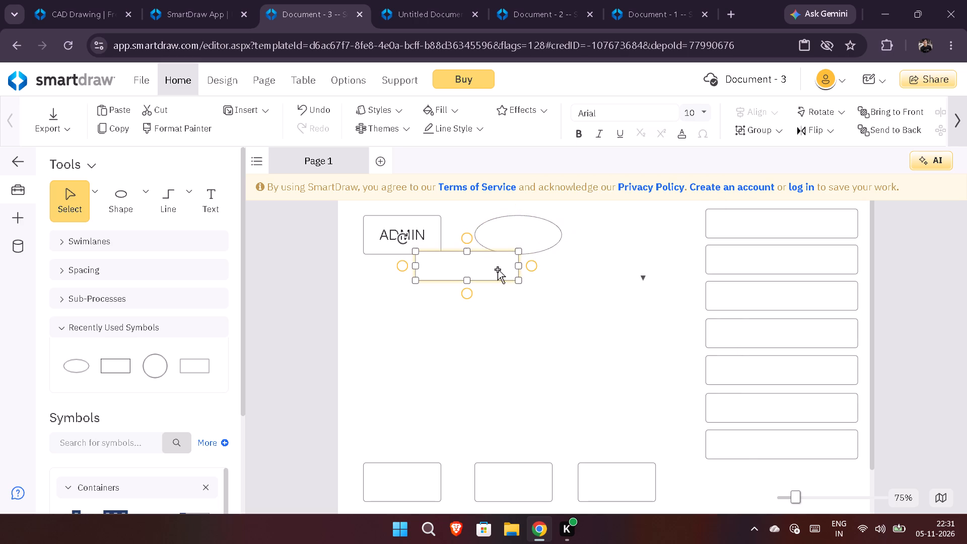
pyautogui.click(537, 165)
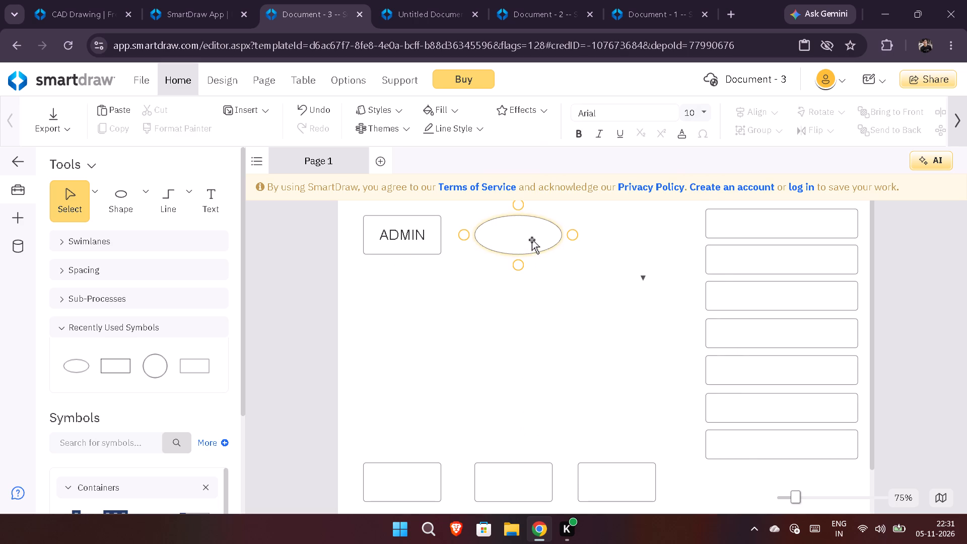
# Copy the ellipse beside ADMIN and place the duplicate next to it at the end of the top row.
pyautogui.rightClick(531, 239)
pyautogui.click(566, 120)
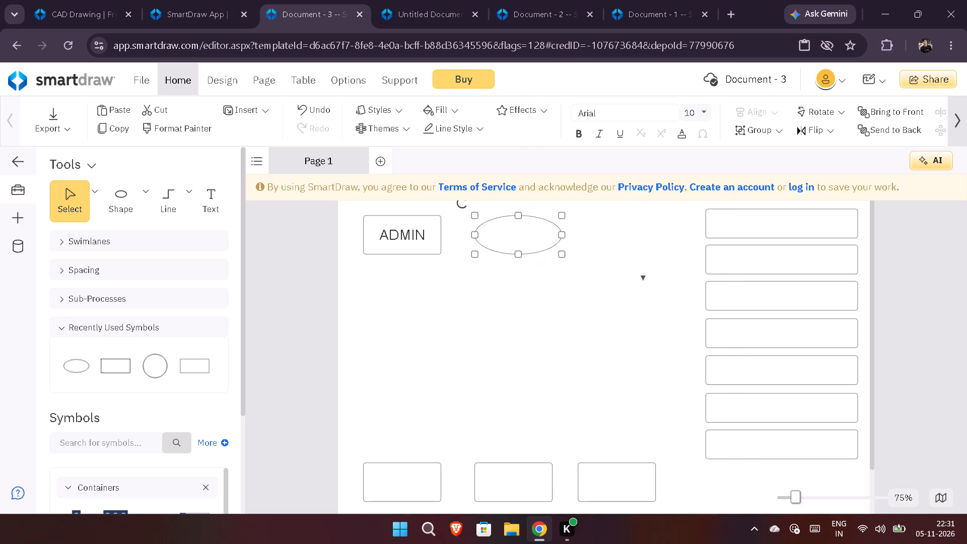
pyautogui.click(616, 230)
pyautogui.rightClick(616, 230)
pyautogui.rightClick(609, 237)
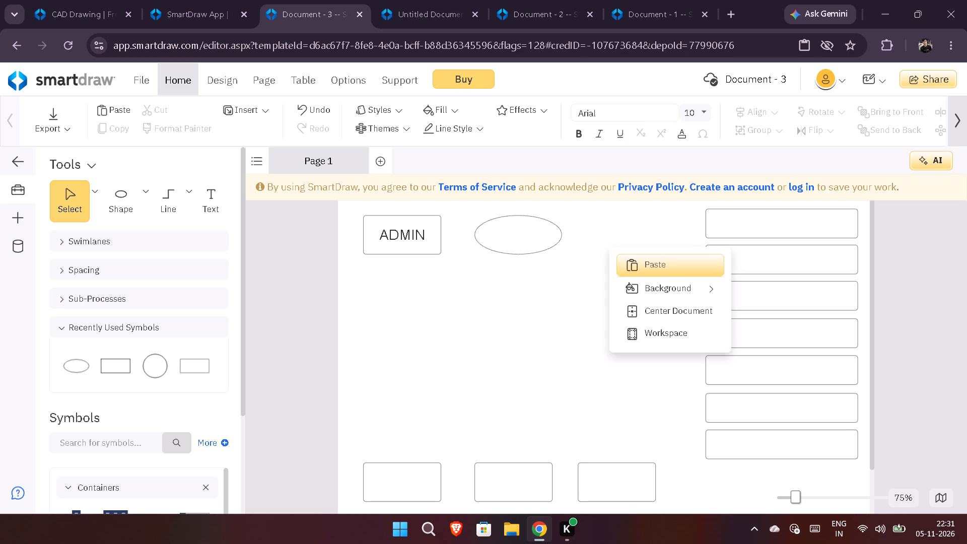
pyautogui.click(635, 264)
pyautogui.moveTo(630, 247); pyautogui.dragTo(611, 225)
# Paste four more copies of the ellipse into the open area below the top row.
pyautogui.rightClick(489, 305)
pyautogui.click(536, 327)
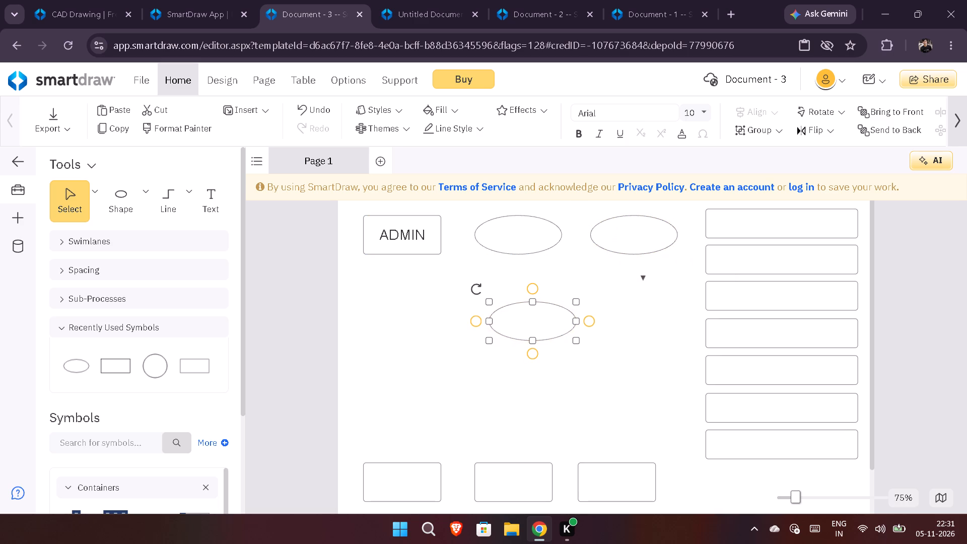
pyautogui.rightClick(461, 304)
pyautogui.click(484, 329)
pyautogui.rightClick(426, 307)
pyautogui.click(455, 331)
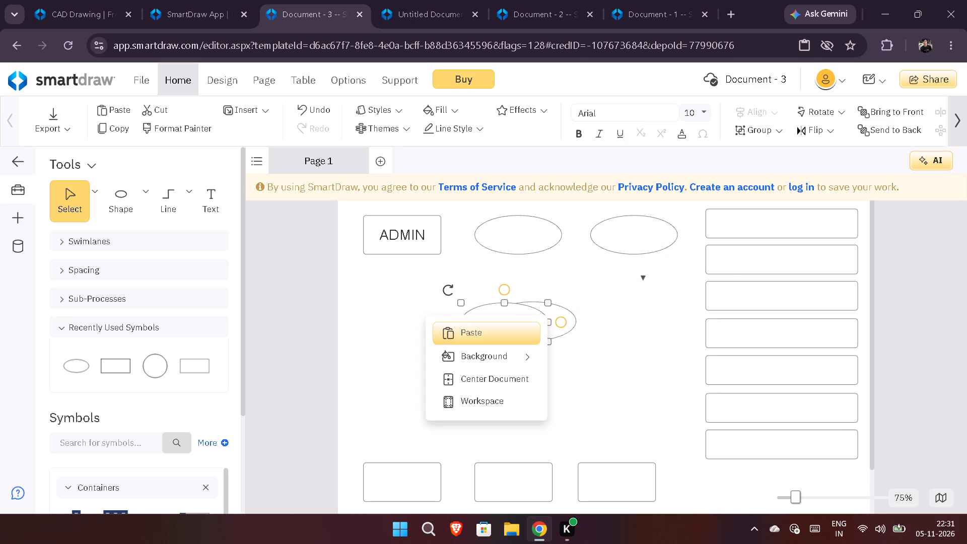
pyautogui.moveTo(436, 318); pyautogui.dragTo(436, 313, button='right')
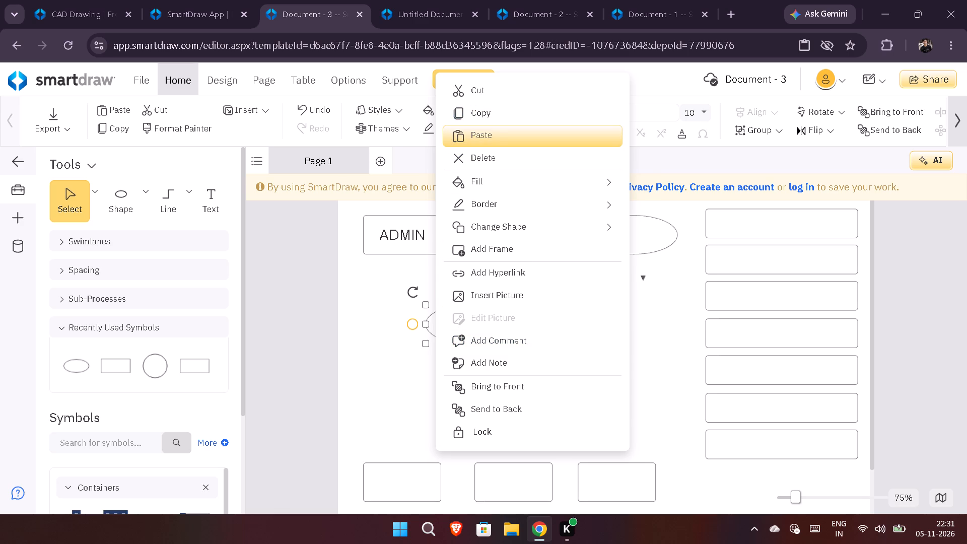
pyautogui.click(474, 134)
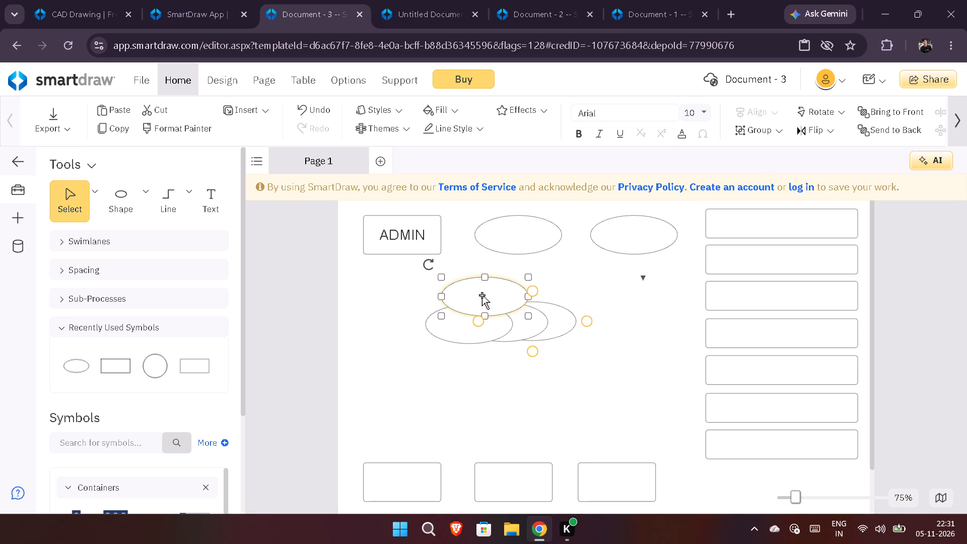
# Spread out the four copies: two stacked below ADMIN, one below each top-row ellipse, with the middle one slightly lower.
pyautogui.moveTo(480, 294); pyautogui.dragTo(392, 293)
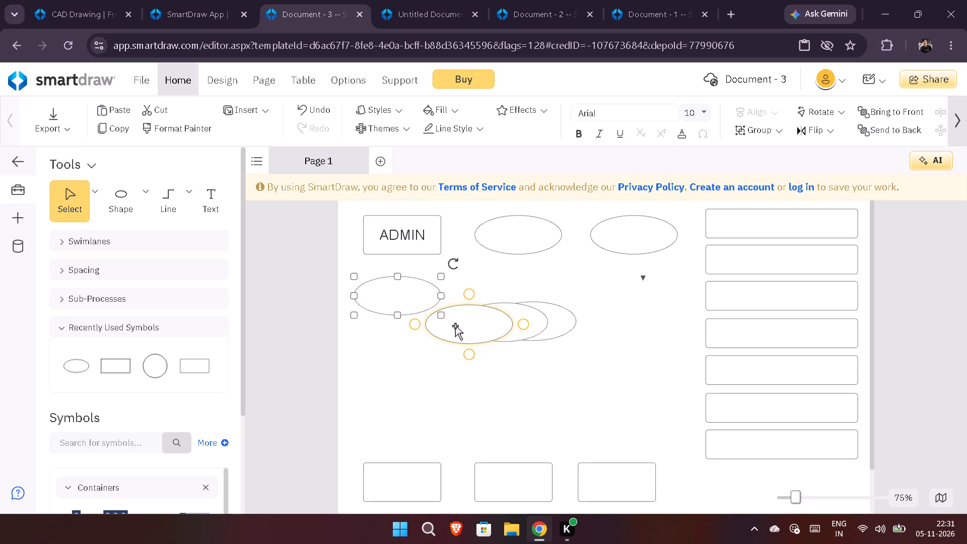
pyautogui.moveTo(463, 324); pyautogui.dragTo(388, 360)
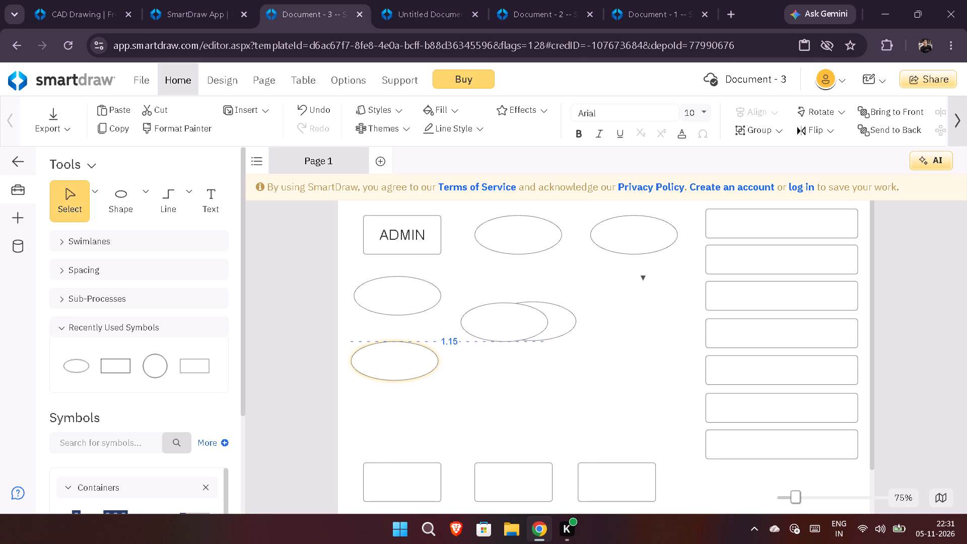
pyautogui.moveTo(388, 360); pyautogui.dragTo(389, 357)
pyautogui.moveTo(518, 321); pyautogui.dragTo(526, 293)
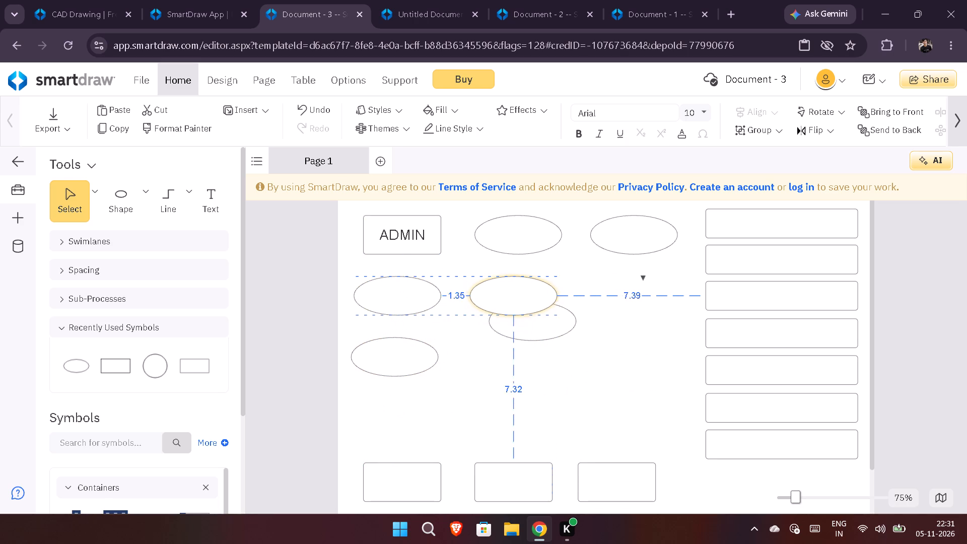
pyautogui.moveTo(526, 293); pyautogui.dragTo(537, 294)
pyautogui.moveTo(544, 326); pyautogui.dragTo(621, 315)
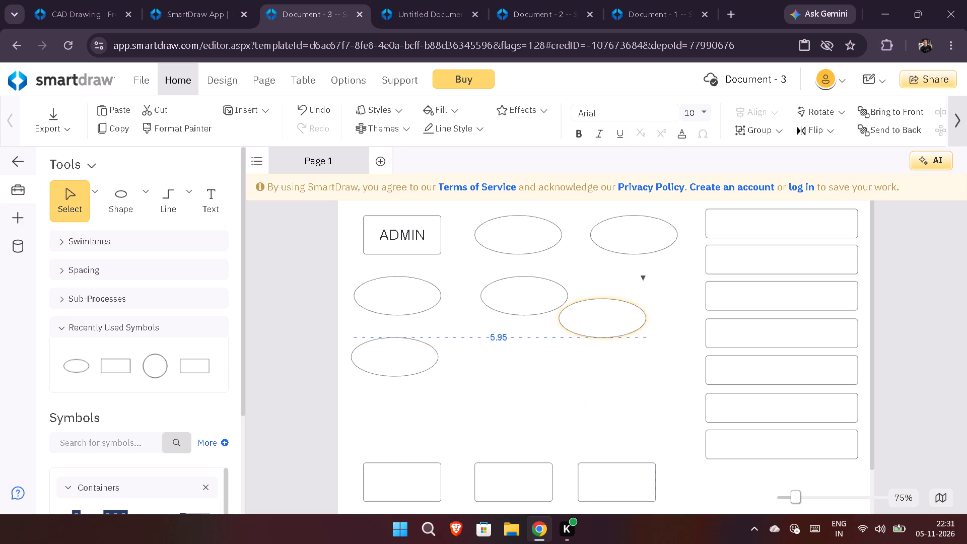
pyautogui.moveTo(621, 315); pyautogui.dragTo(652, 299)
pyautogui.moveTo(538, 297); pyautogui.dragTo(532, 316)
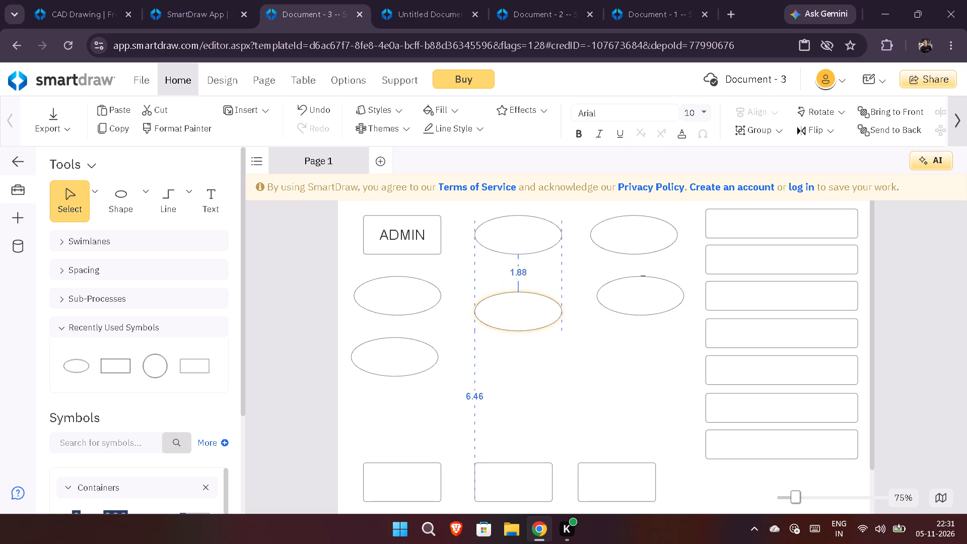
pyautogui.moveTo(532, 316); pyautogui.dragTo(530, 319)
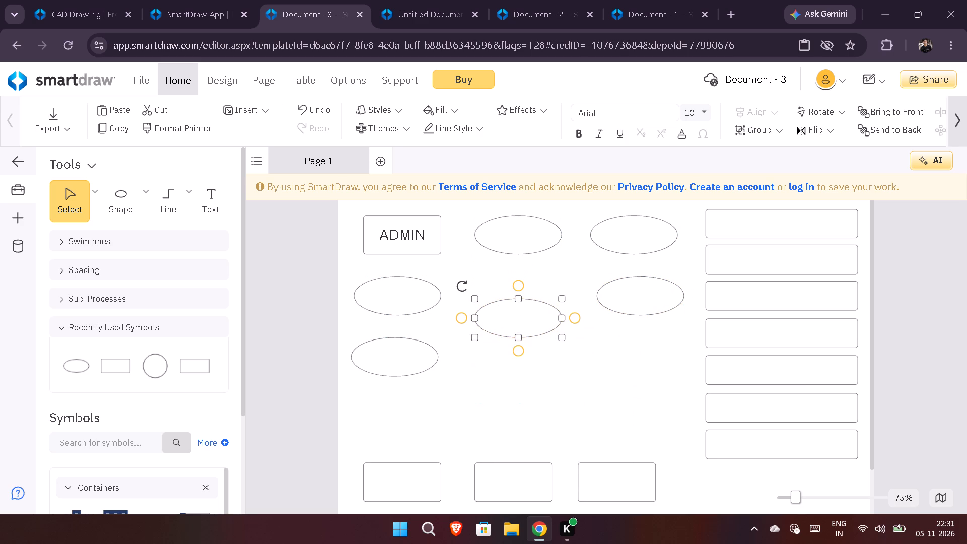
pyautogui.click(545, 378)
# Move the three bottom rectangles up and slightly left, keeping the middle one lower than the two outer ones.
pyautogui.moveTo(410, 485); pyautogui.dragTo(398, 452)
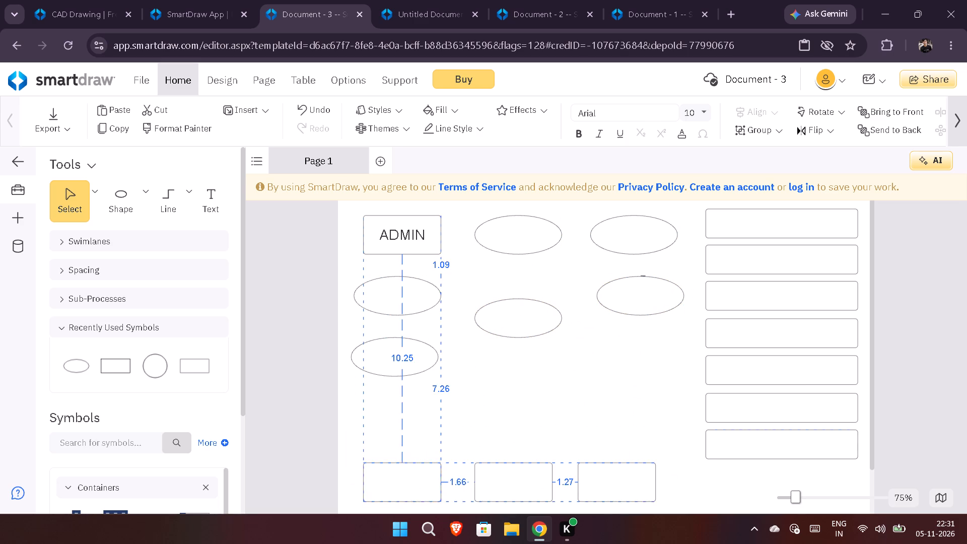
pyautogui.moveTo(398, 452); pyautogui.dragTo(399, 440)
pyautogui.moveTo(504, 470); pyautogui.dragTo(486, 459)
pyautogui.moveTo(604, 481); pyautogui.dragTo(594, 437)
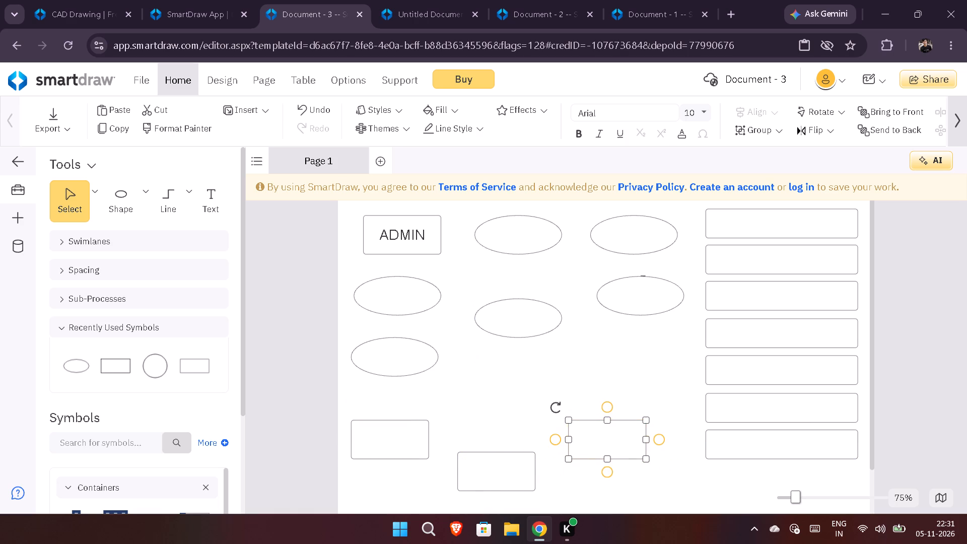
pyautogui.click(588, 382)
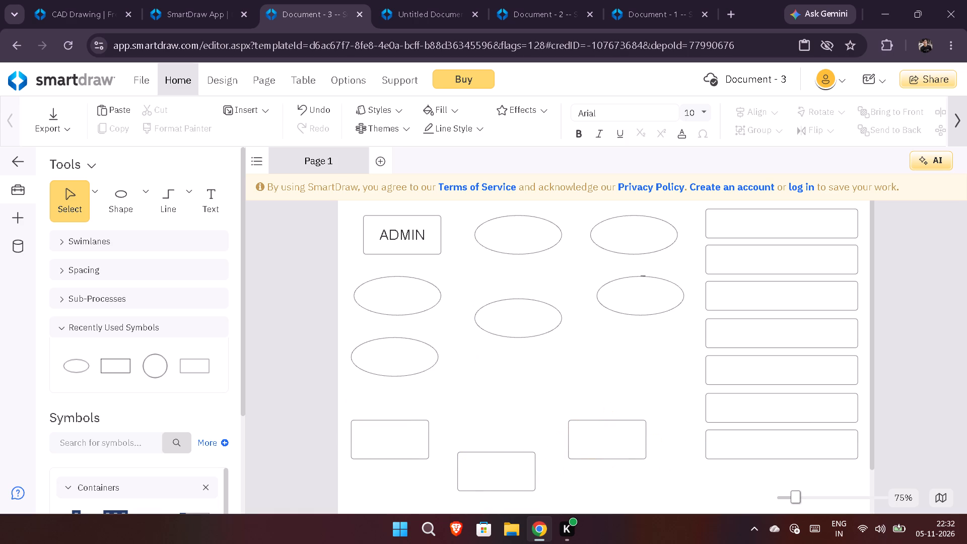
# Label the ellipse beside ADMIN as LOGIC TO SYSTEM.
pyautogui.click(492, 232)
pyautogui.rightClick(516, 233)
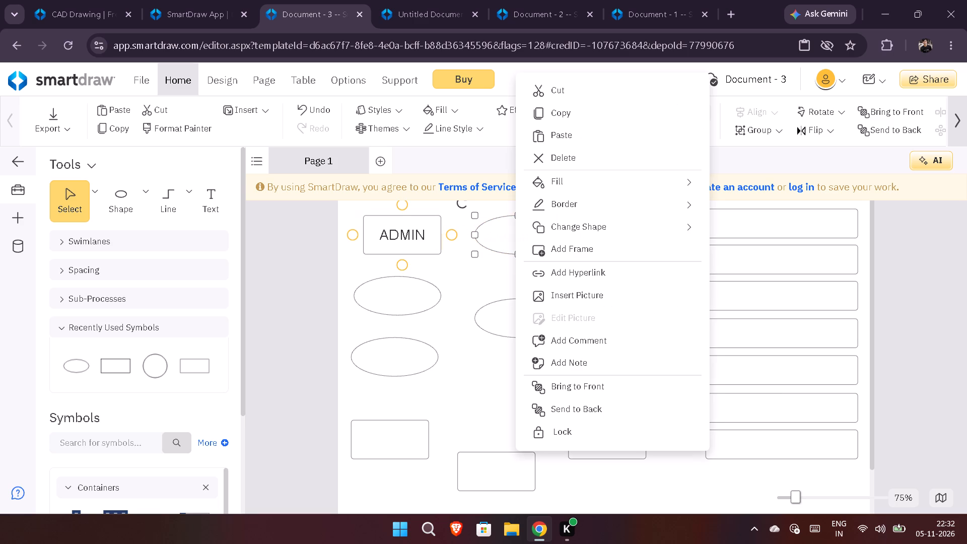
pyautogui.click(216, 201)
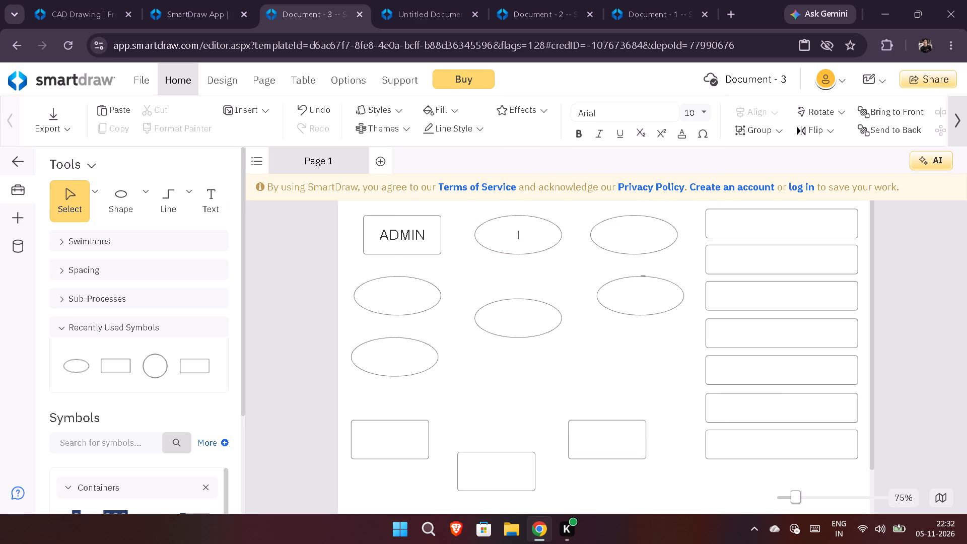
pyautogui.write('LOGIC')
pyautogui.press('space')
pyautogui.write('TO SSYTEM')
pyautogui.press('space')
pyautogui.press('BackSpace')
pyautogui.press('BackSpace')
pyautogui.press('BackSpace')
pyautogui.press('BackSpace')
pyautogui.press('BackSpace')
pyautogui.press('BackSpace')
pyautogui.write('YSTEM')
# Label the top row's last ellipse CHECK ROLES OF ACCESS.
pyautogui.click(635, 234)
pyautogui.rightClick(634, 233)
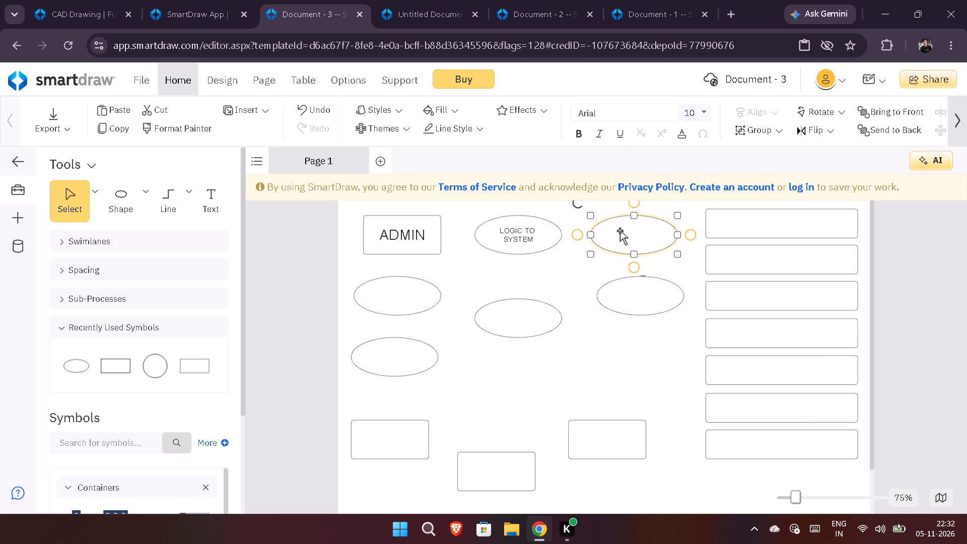
pyautogui.click(222, 194)
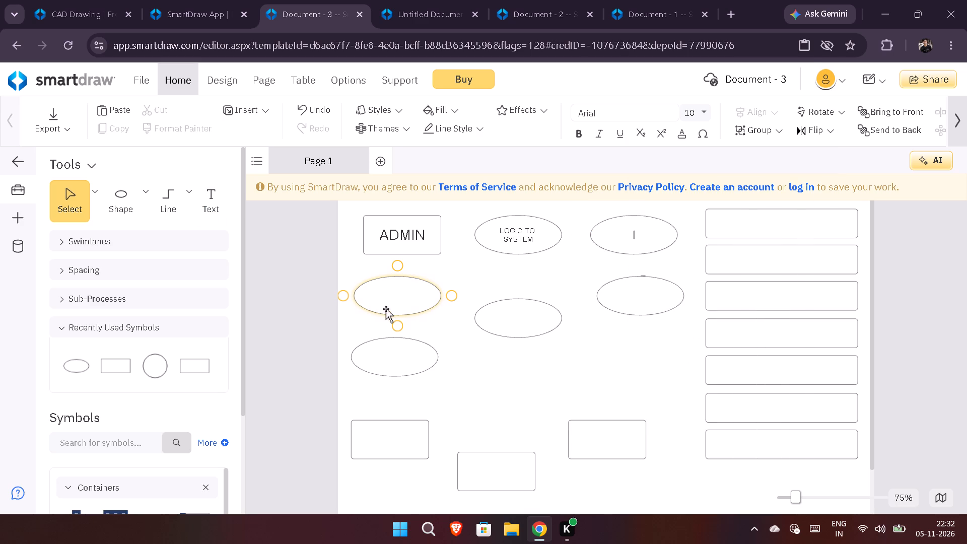
# Label the top row's last ellipse CHECK ROLES OF ACCESS.
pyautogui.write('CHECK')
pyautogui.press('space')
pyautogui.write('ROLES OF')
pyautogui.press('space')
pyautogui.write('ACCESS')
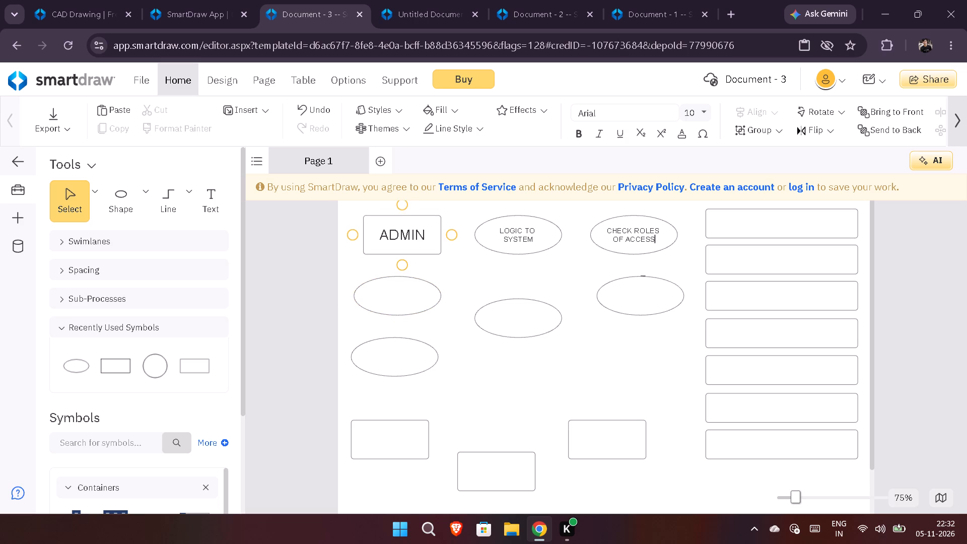
# Label the ellipse directly below ADMIN as FORGOT PASSWORD.
pyautogui.click(388, 291)
pyautogui.click(216, 199)
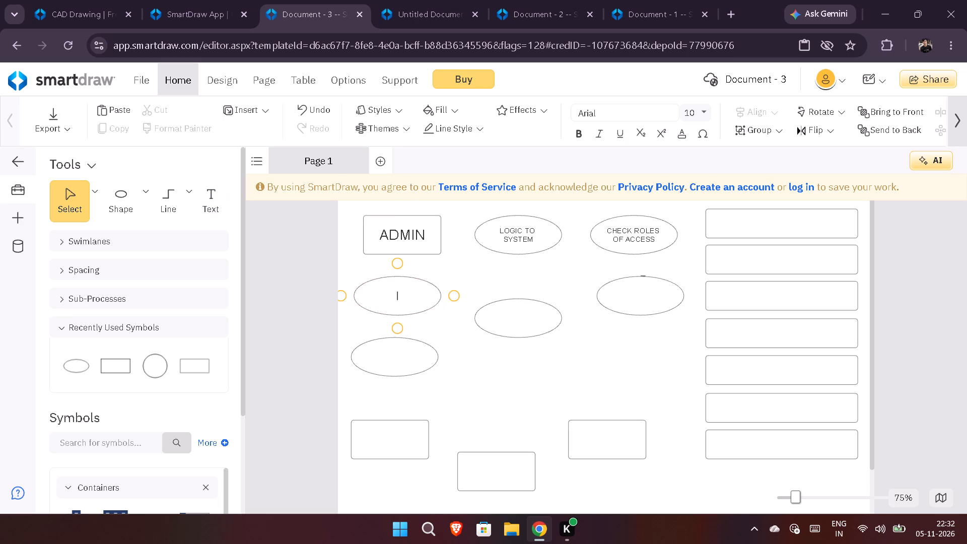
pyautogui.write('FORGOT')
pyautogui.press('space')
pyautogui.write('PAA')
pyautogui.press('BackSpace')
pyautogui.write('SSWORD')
# Label the middle ellipse below LOGIC TO SYSTEM as CREADENTIALS.
pyautogui.click(222, 189)
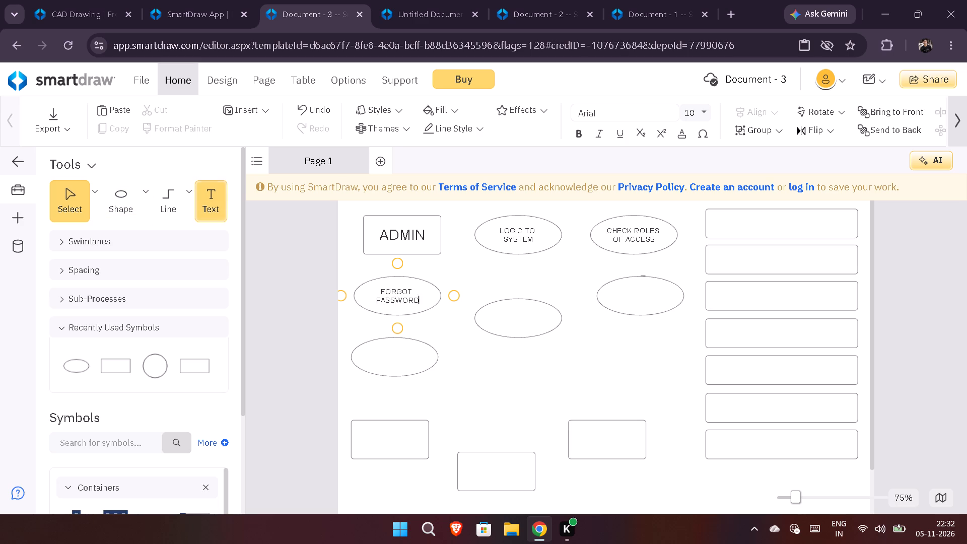
pyautogui.click(519, 321)
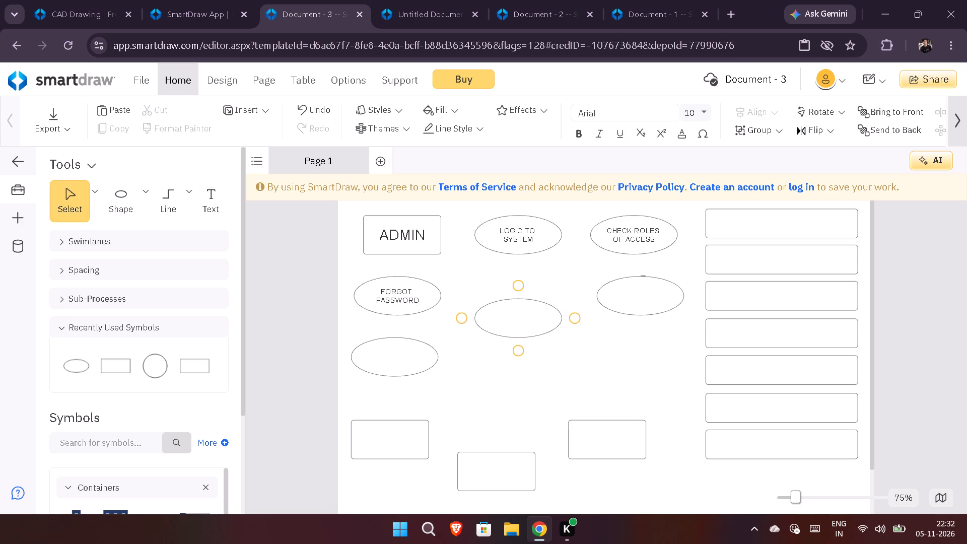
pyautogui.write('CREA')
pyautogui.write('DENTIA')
# Complete the label of the ellipse below LOGIC TO SYSTEM so that it reads CREADENTIALS.
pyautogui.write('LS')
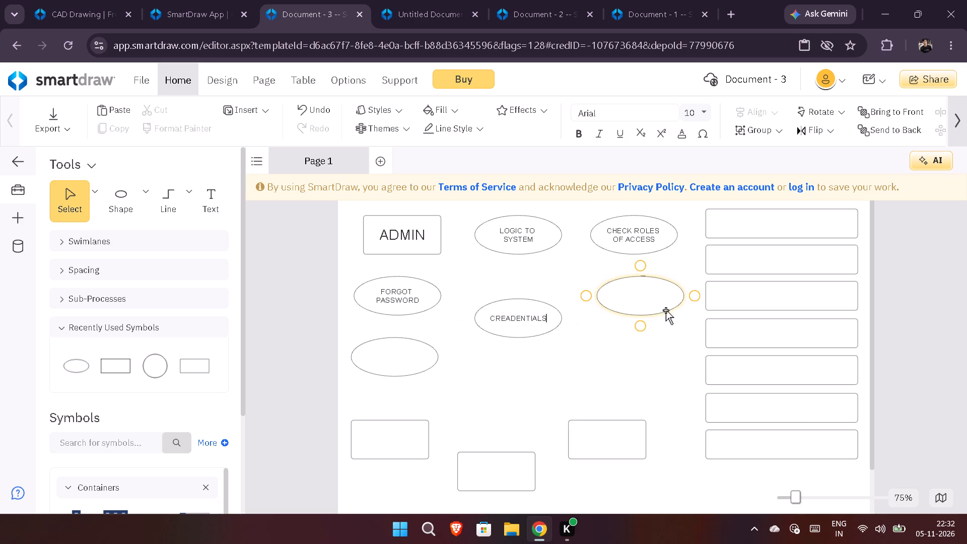
# Label the empty ellipse below CHECK ROLES OF ACCESS as MANAGE MODULES.
pyautogui.click(657, 300)
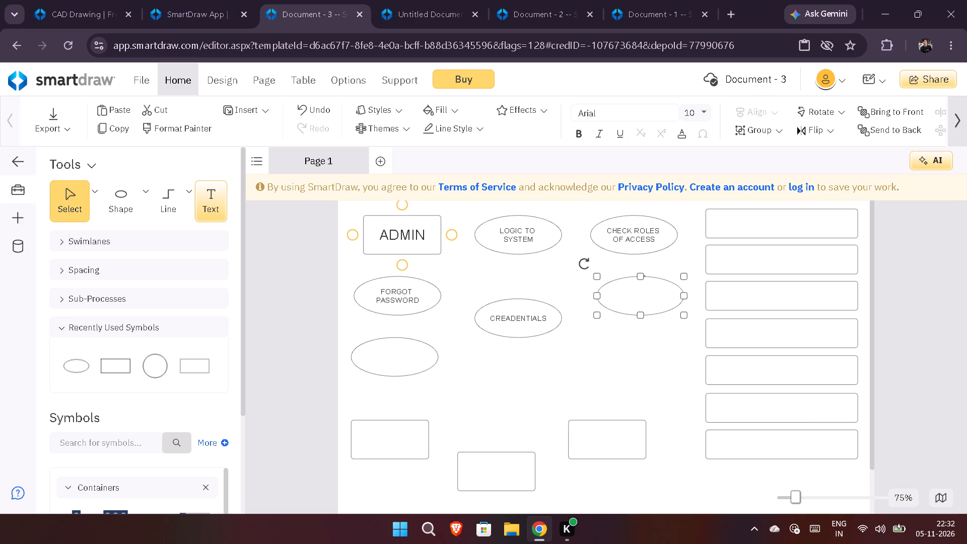
pyautogui.click(202, 207)
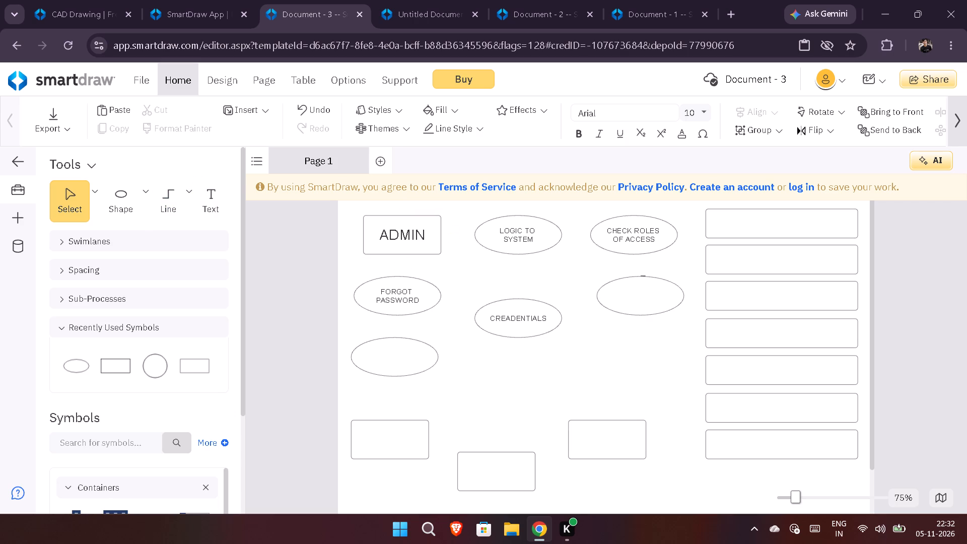
pyautogui.write('MANGE')
pyautogui.press('BackSpace')
pyautogui.press('BackSpace')
pyautogui.write('AGE')
pyautogui.press('space')
pyautogui.write('MODULE')
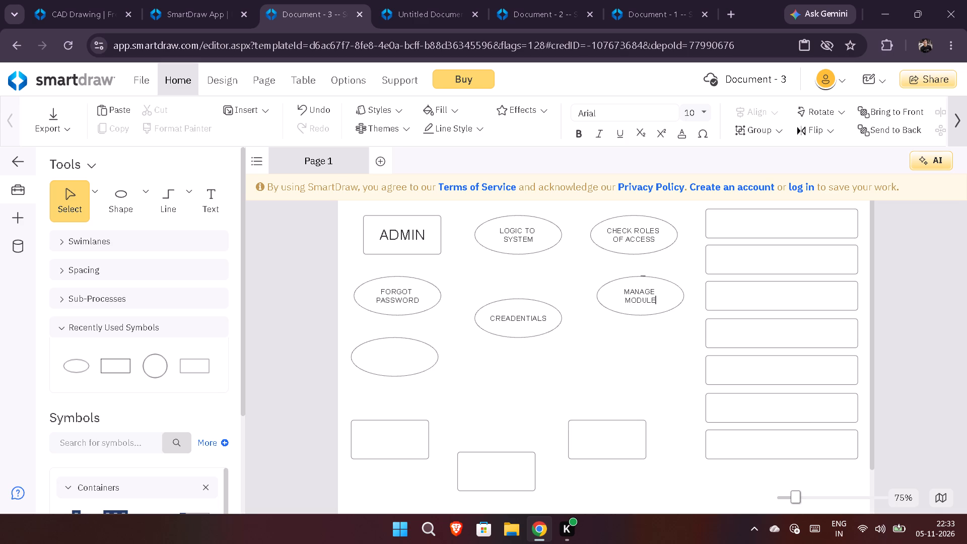
pyautogui.write('ES')
pyautogui.press('BackSpace')
pyautogui.press('BackSpace')
pyautogui.press('s')
# Label the empty ellipse below FORGOT PASSWORD as SEND EMAIL TO USER.
pyautogui.click(427, 369)
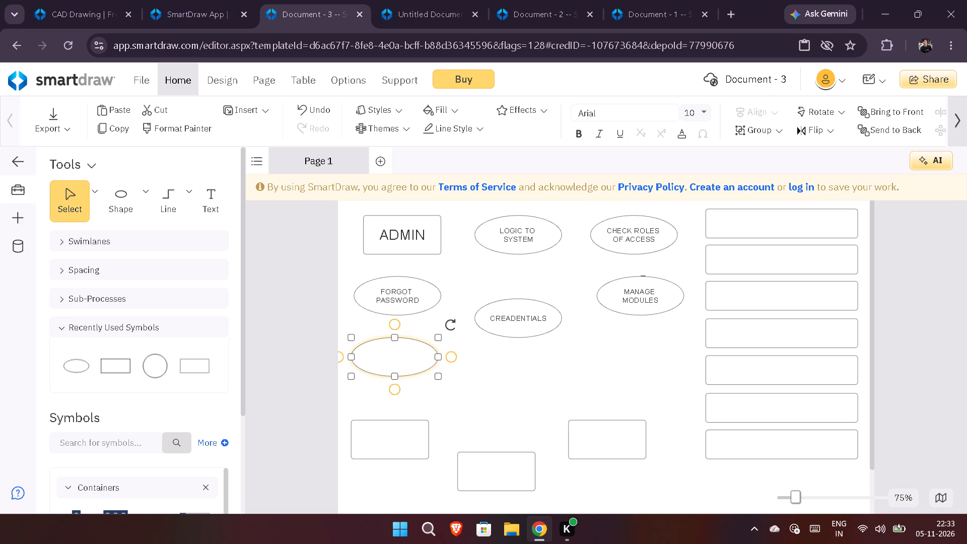
pyautogui.click(217, 208)
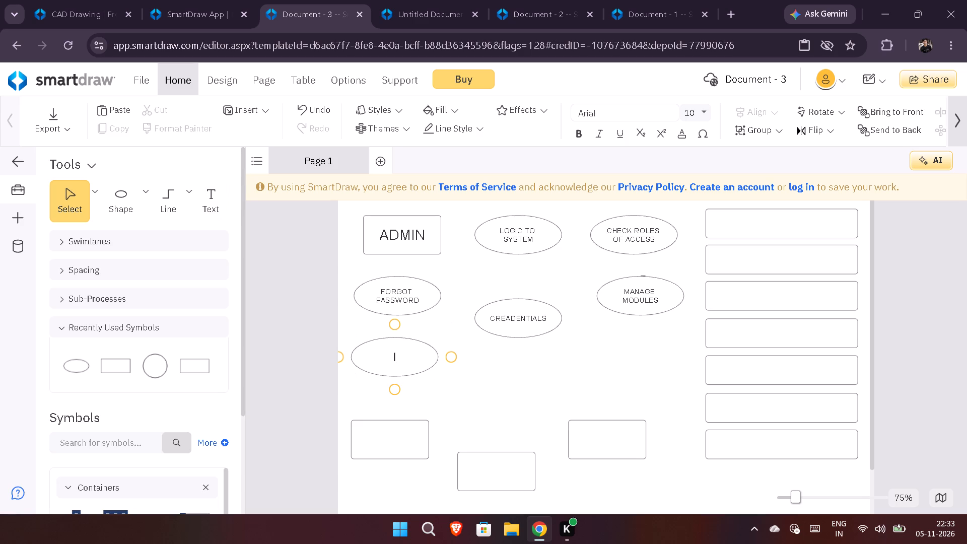
pyautogui.write('SEND')
pyautogui.press('space')
pyautogui.write('EMAIL TO UI')
pyautogui.press('BackSpace')
pyautogui.write('SER')
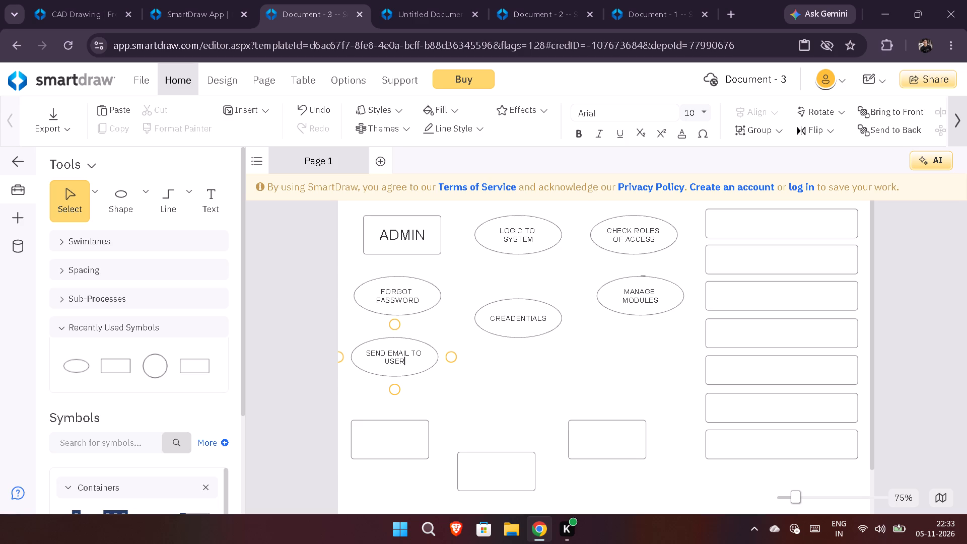
# Select the first of the three bottom rectangles, the one below SEND EMAIL TO USER.
pyautogui.click(403, 435)
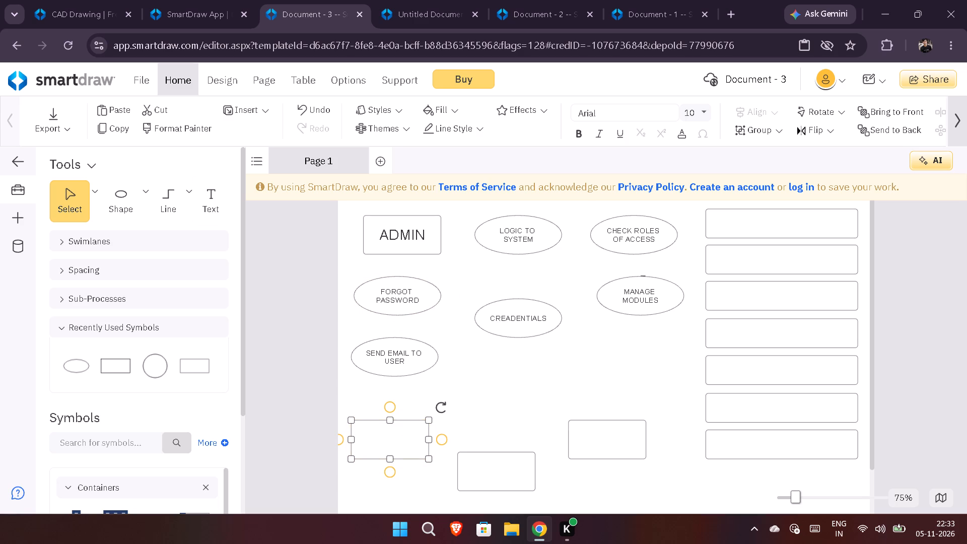
# Label the selected rectangle below SEND EMAIL TO USER as MANAGE SYSTEM ADMINS.
pyautogui.click(213, 210)
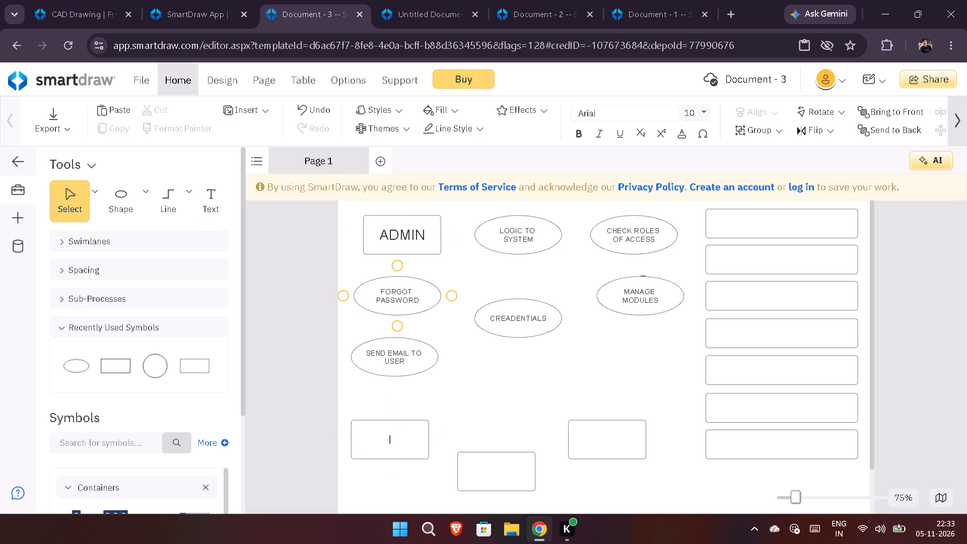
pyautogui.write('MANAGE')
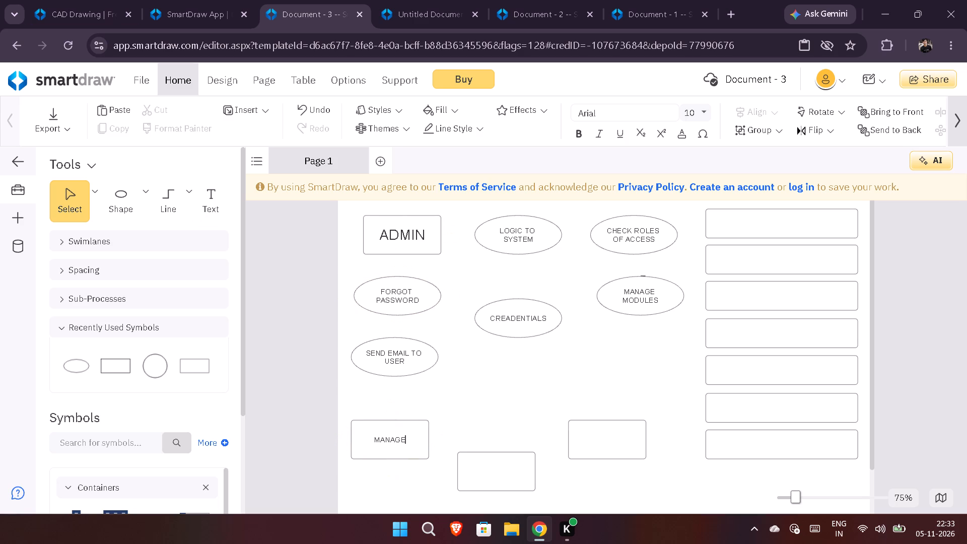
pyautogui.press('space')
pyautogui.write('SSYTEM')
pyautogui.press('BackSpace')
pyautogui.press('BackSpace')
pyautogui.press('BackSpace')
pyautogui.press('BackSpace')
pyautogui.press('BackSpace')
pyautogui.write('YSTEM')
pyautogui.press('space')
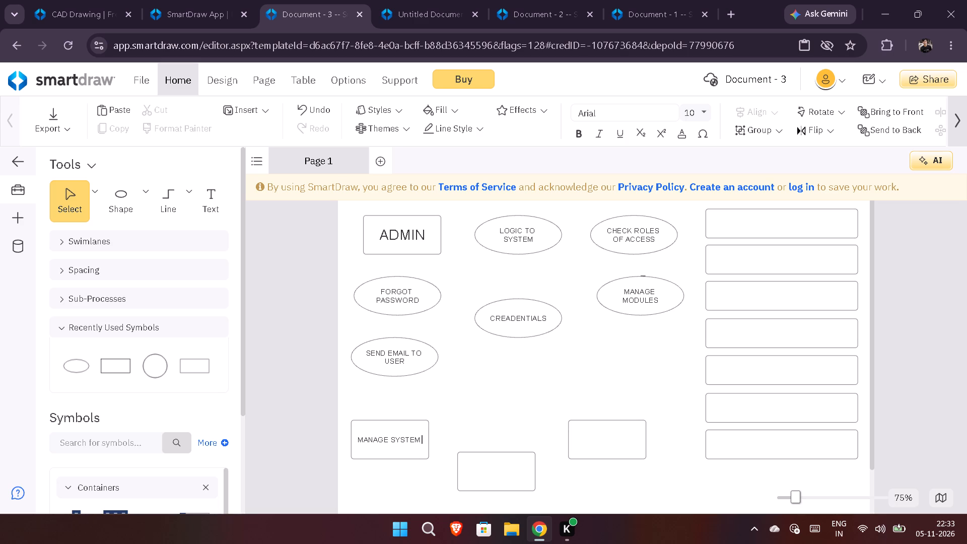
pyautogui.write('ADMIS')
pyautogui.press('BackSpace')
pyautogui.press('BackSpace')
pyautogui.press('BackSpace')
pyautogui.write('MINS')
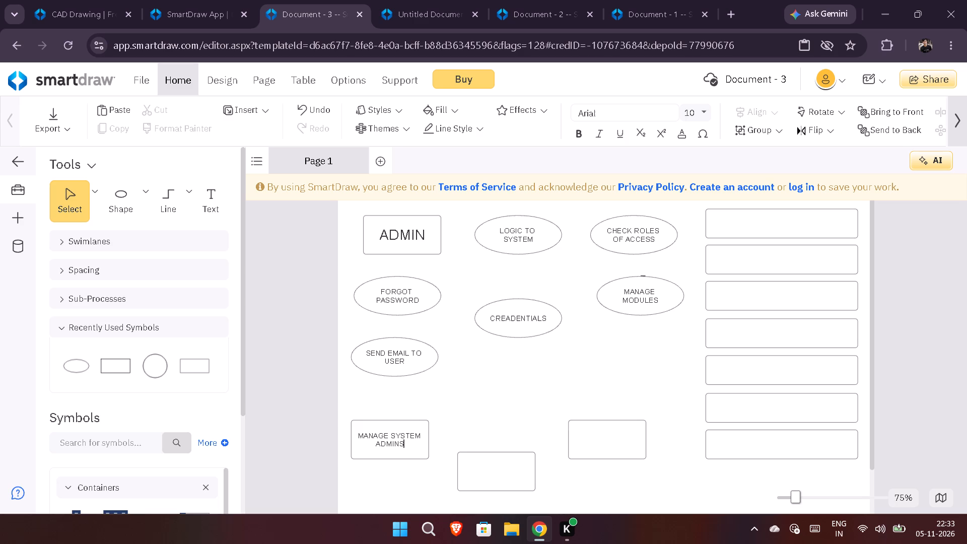
# Label the middle one of the three bottom rectangles as MANAGE ROLES OF USER.
pyautogui.click(484, 464)
pyautogui.click(213, 195)
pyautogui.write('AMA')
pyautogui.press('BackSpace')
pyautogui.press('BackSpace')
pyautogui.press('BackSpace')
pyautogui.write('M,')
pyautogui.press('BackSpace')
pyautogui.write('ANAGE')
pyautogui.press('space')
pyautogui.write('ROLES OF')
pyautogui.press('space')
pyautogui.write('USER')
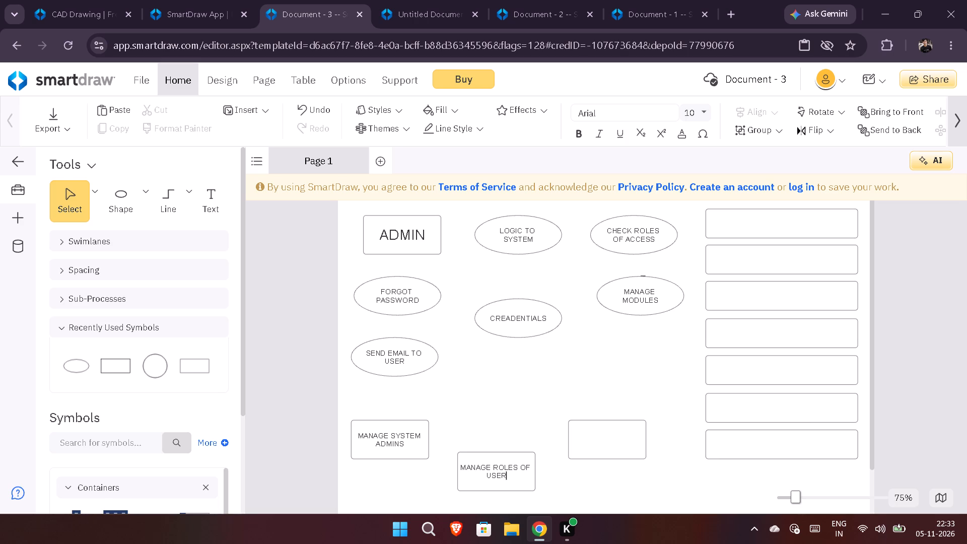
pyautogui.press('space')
pyautogui.click(214, 199)
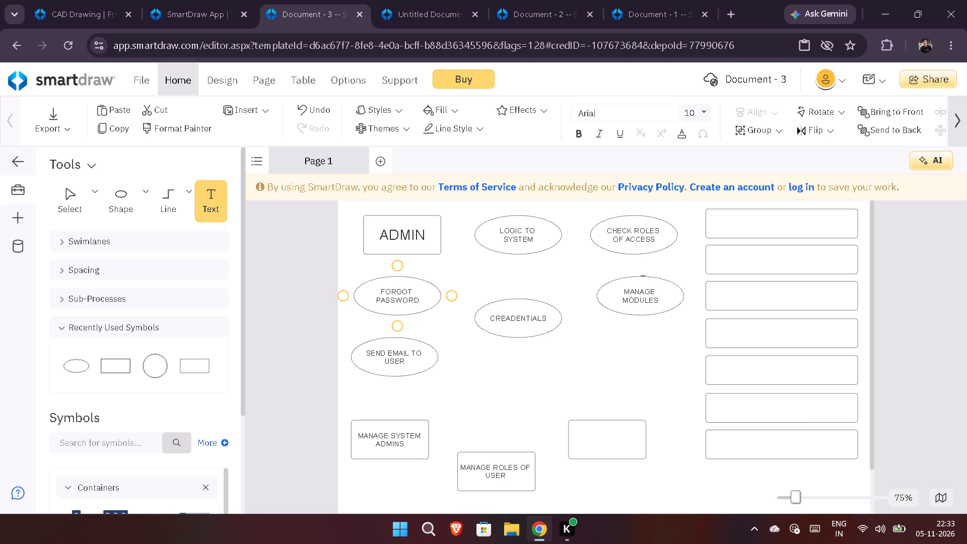
# Label the last of the three bottom rectangles MANAGE USER PERMISSION.
pyautogui.click(606, 440)
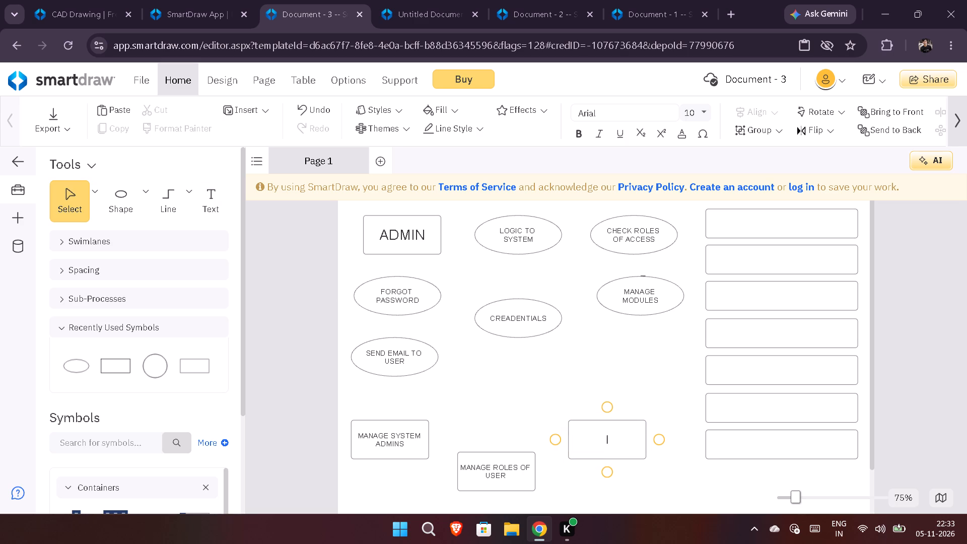
pyautogui.write('MANAGE OF')
pyautogui.press('space')
pyautogui.press('BackSpace')
pyautogui.press('BackSpace')
pyautogui.press('BackSpace')
pyautogui.write('USER')
pyautogui.press('space')
pyautogui.write('PERMIS')
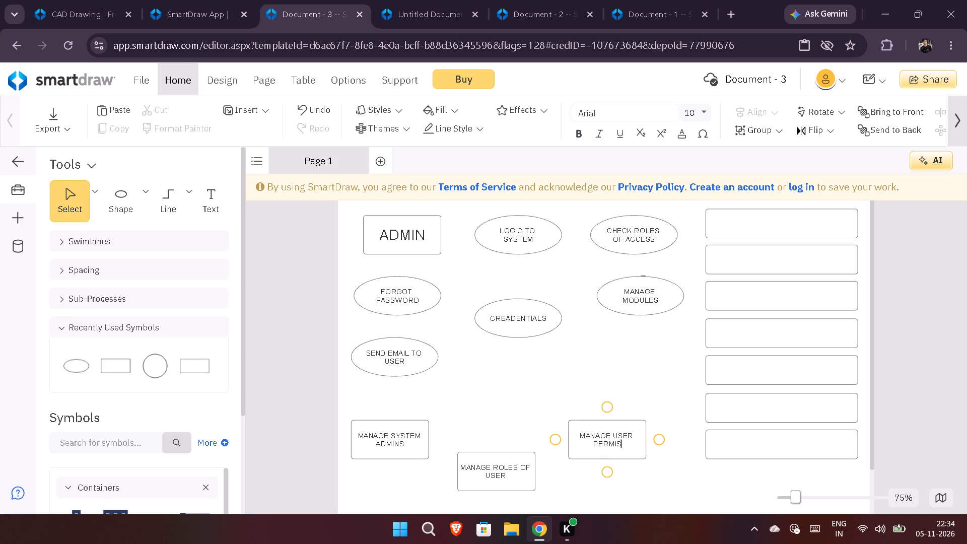
pyautogui.press('BackSpace')
pyautogui.write('SSIO')
pyautogui.press('BackSpace')
pyautogui.press('BackSpace')
pyautogui.press('BackSpace')
pyautogui.write('SION')
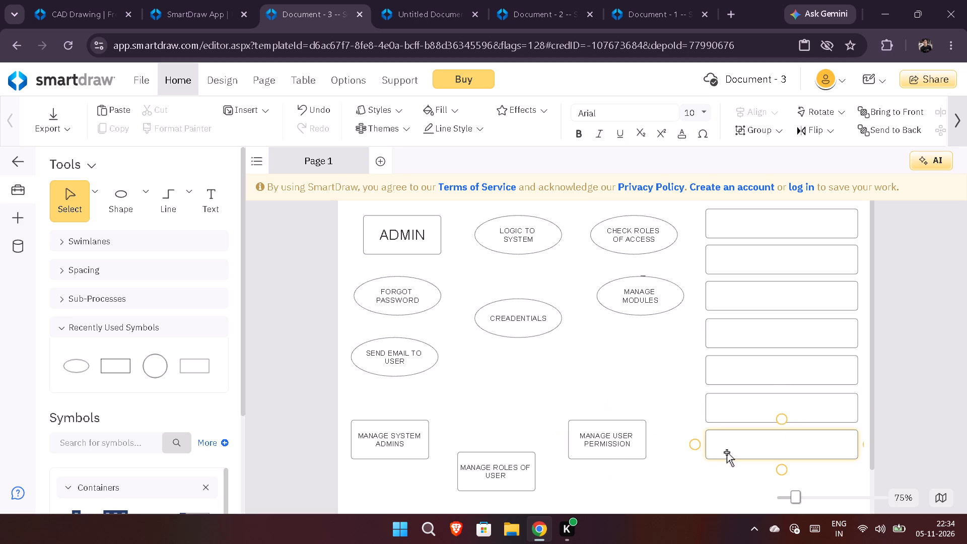
# Label the lowest rectangle in the column of seven wide empty rectangles MANAGE REPORT.
pyautogui.click(724, 439)
pyautogui.click(218, 207)
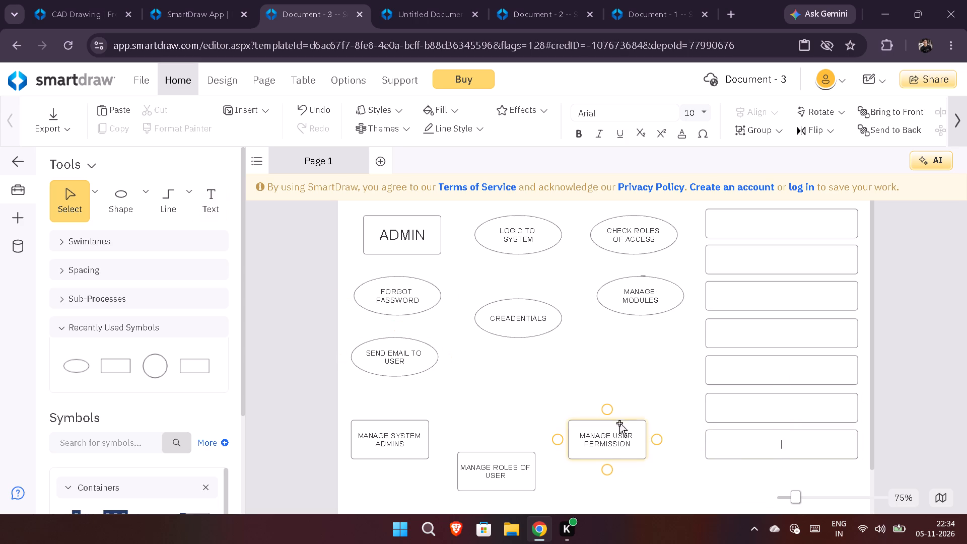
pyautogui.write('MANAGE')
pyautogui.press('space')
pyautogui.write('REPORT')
# Label the wide empty rectangle directly above MANAGE REPORT as MANAGE TEST DETAIL.
pyautogui.moveTo(777, 412); pyautogui.dragTo(773, 407)
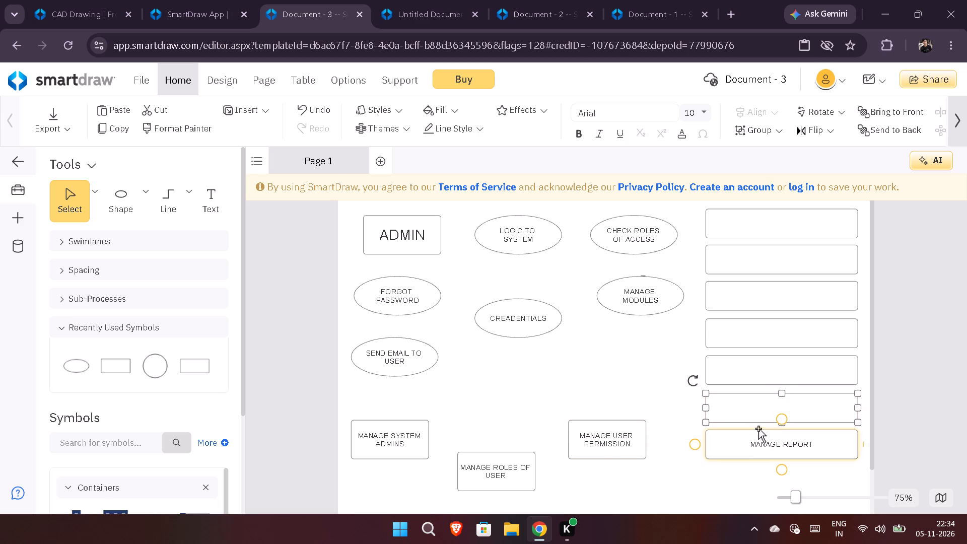
pyautogui.click(206, 214)
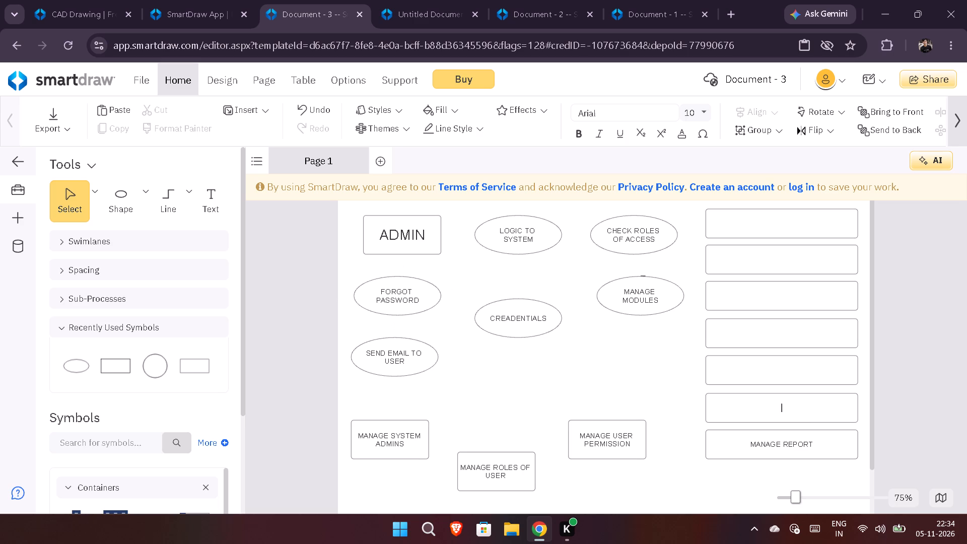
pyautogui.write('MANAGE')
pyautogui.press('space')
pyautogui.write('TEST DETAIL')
# Label the wide empty rectangle directly above MANAGE TEST DETAIL, starting with the word MANAGE.
pyautogui.click(764, 379)
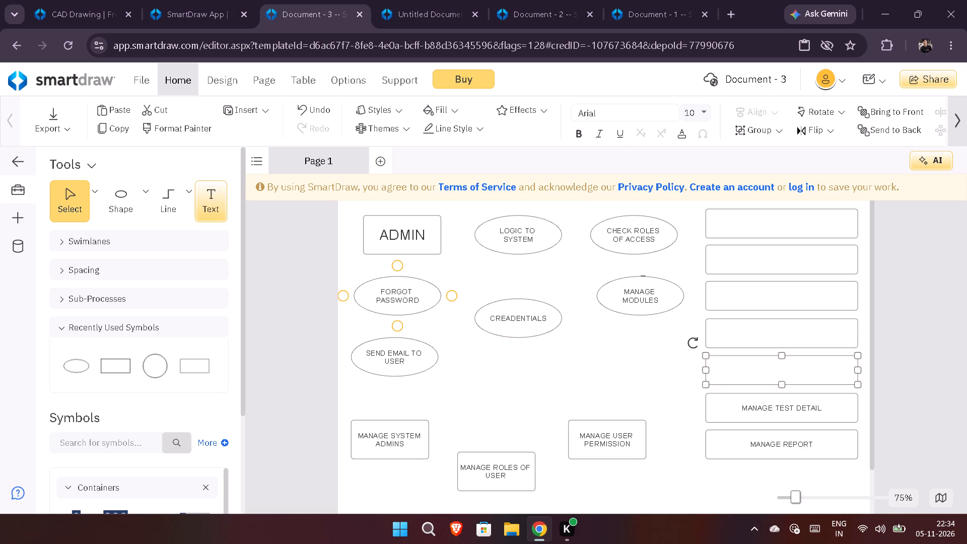
pyautogui.click(209, 212)
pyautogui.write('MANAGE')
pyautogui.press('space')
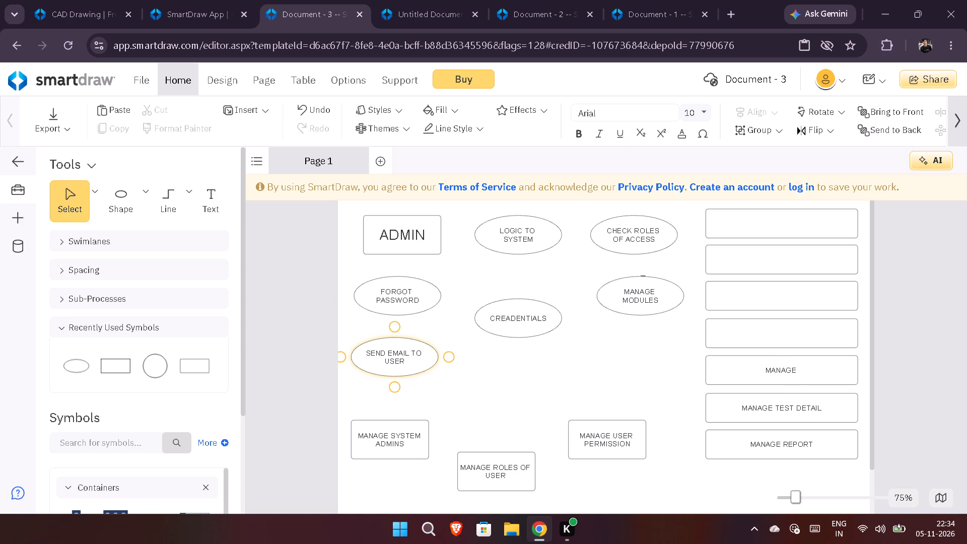
# Complete the label of the column's fifth rectangle so that it reads MANAGE DOCTOR FEES DETAILS.
pyautogui.write('DOCTOR')
pyautogui.press('space')
pyautogui.press('d')
pyautogui.press('BackSpace')
pyautogui.write('FEES')
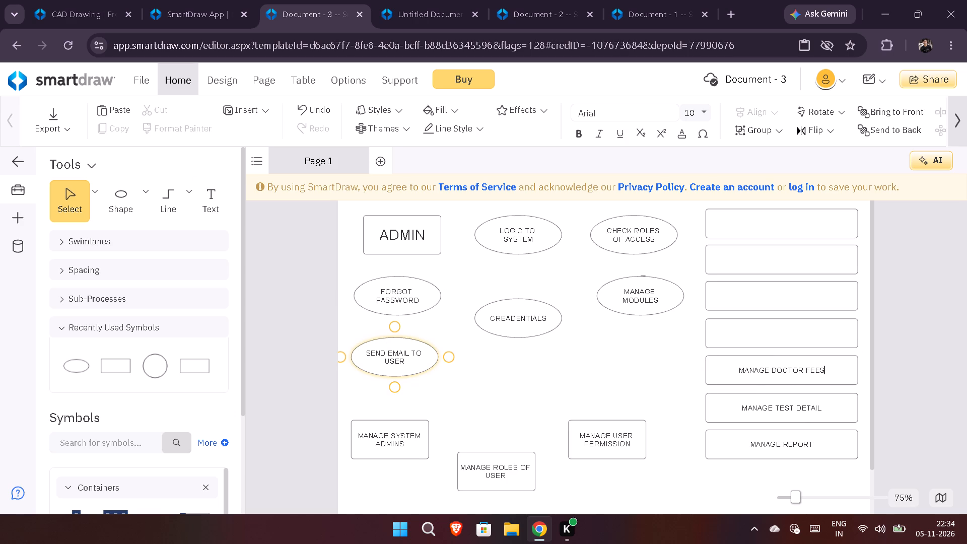
pyautogui.press('space')
pyautogui.write('F')
pyautogui.press('BackSpace')
pyautogui.write('DETAILS')
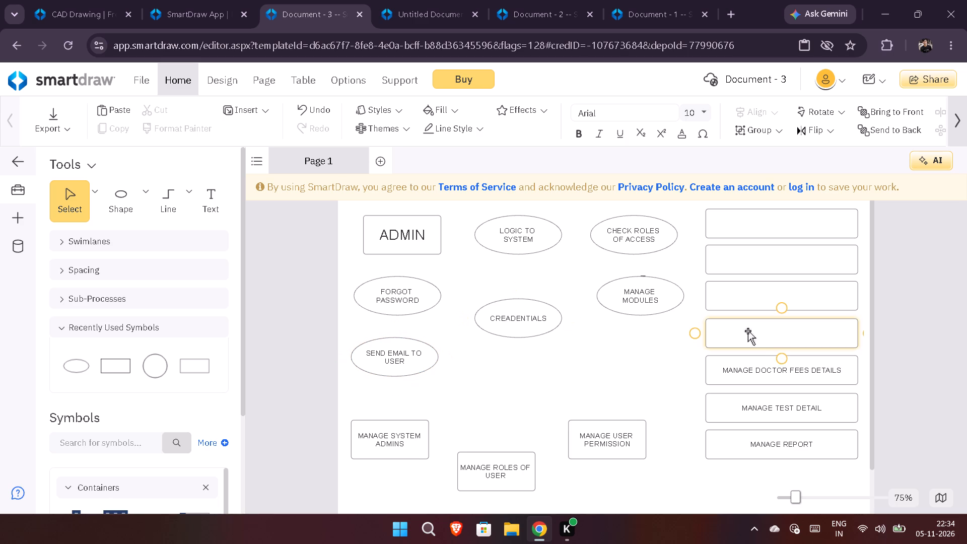
# Label the fourth rectangle of the column, above MANAGE DOCTOR FEES DETAILS, as MANAGE MEDICINE DETAILS.
pyautogui.click(758, 333)
pyautogui.click(219, 190)
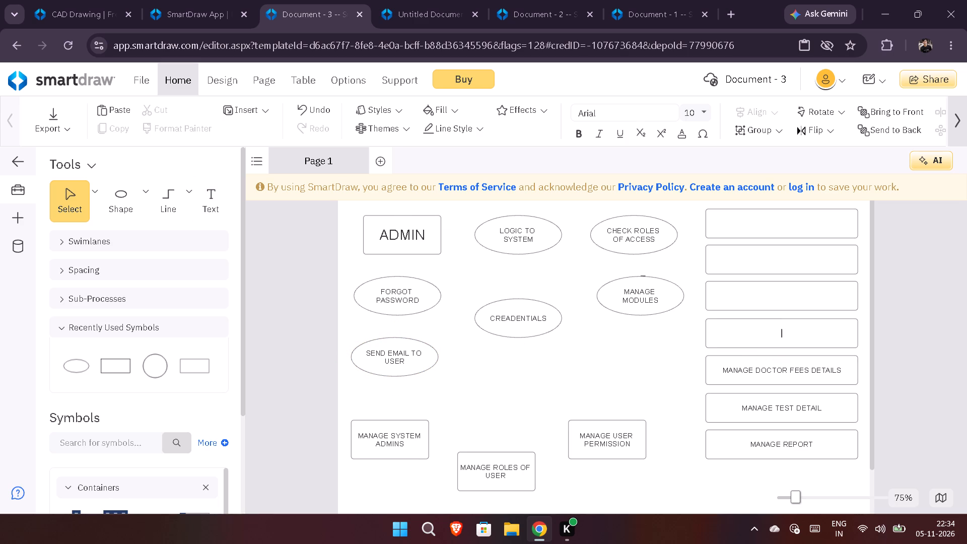
pyautogui.write('MANAGE MEDICEINE')
pyautogui.press('BackSpace')
pyautogui.press('BackSpace')
pyautogui.press('BackSpace')
pyautogui.press('BackSpace')
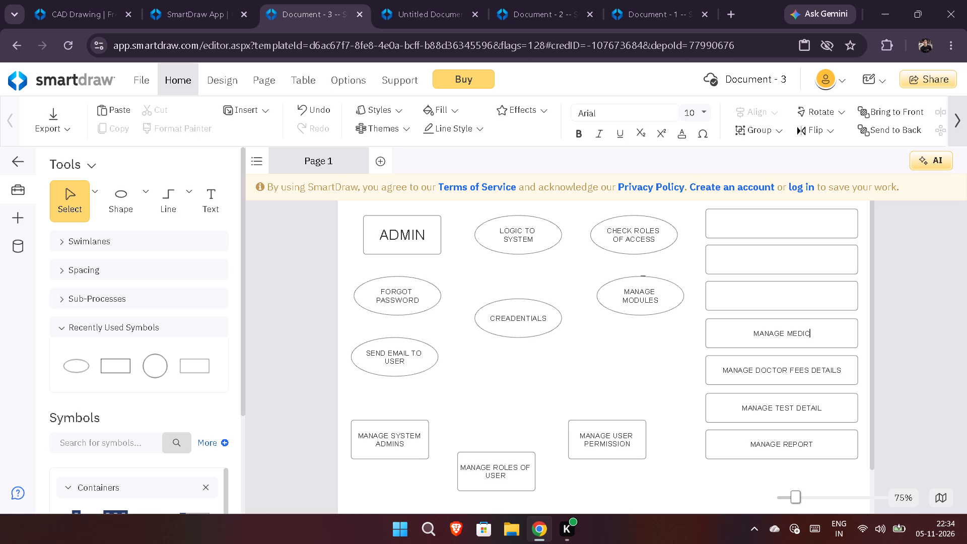
pyautogui.write('INE DEA')
pyautogui.press('BackSpace')
pyautogui.write('TAILS')
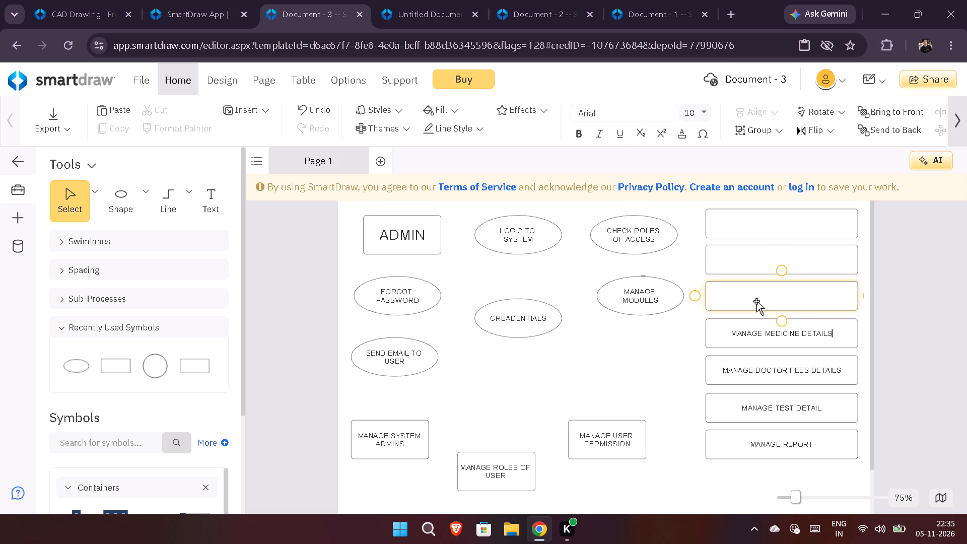
# Label the third rectangle of the column, above MANAGE MEDICINE DETAILS, as MANAGE DOCTOR DETAILS.
pyautogui.click(756, 301)
pyautogui.click(220, 197)
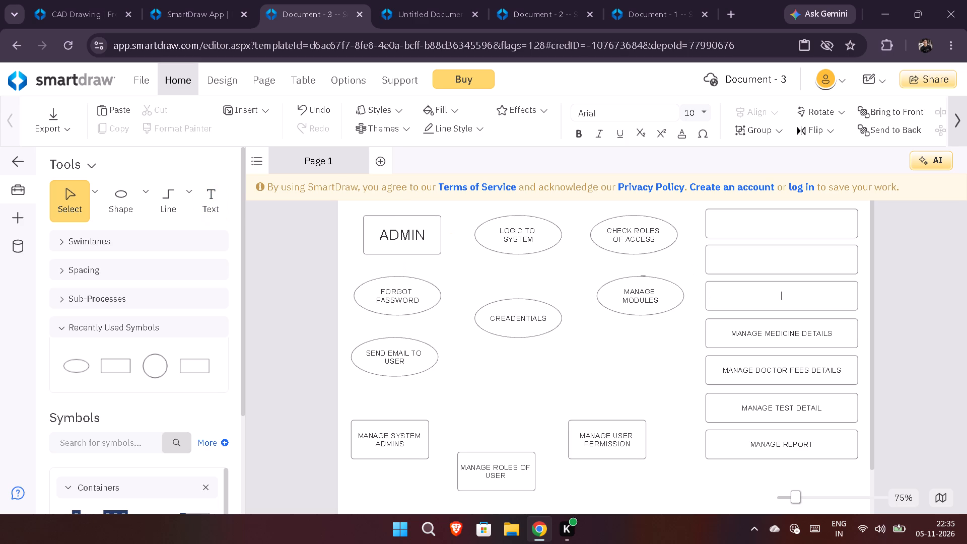
pyautogui.write('MANAGE DOCTOR')
pyautogui.press('space')
pyautogui.write('DETAILS')
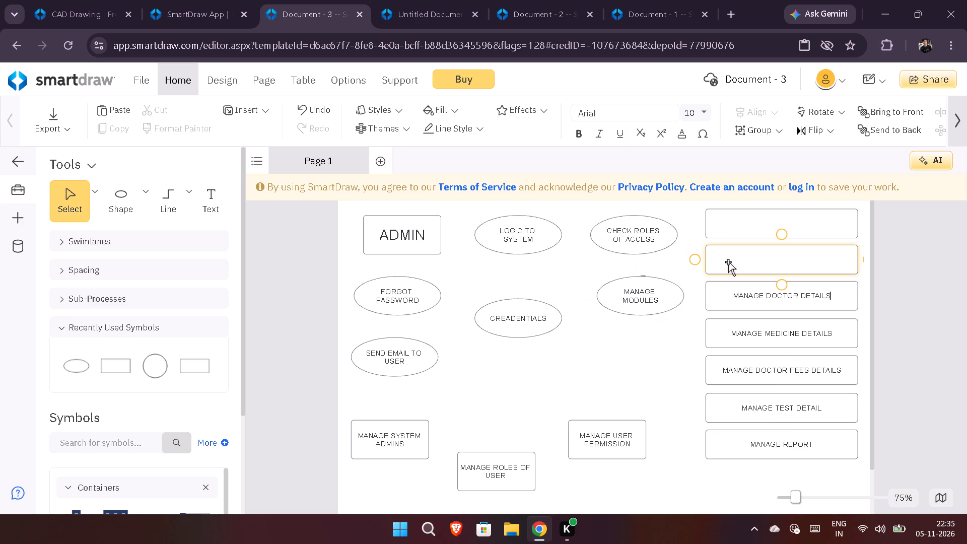
# Label the second rectangle of the column, above MANAGE DOCTOR DETAILS, as MANAGE PATIENT DETAILS.
pyautogui.click(728, 261)
pyautogui.click(202, 199)
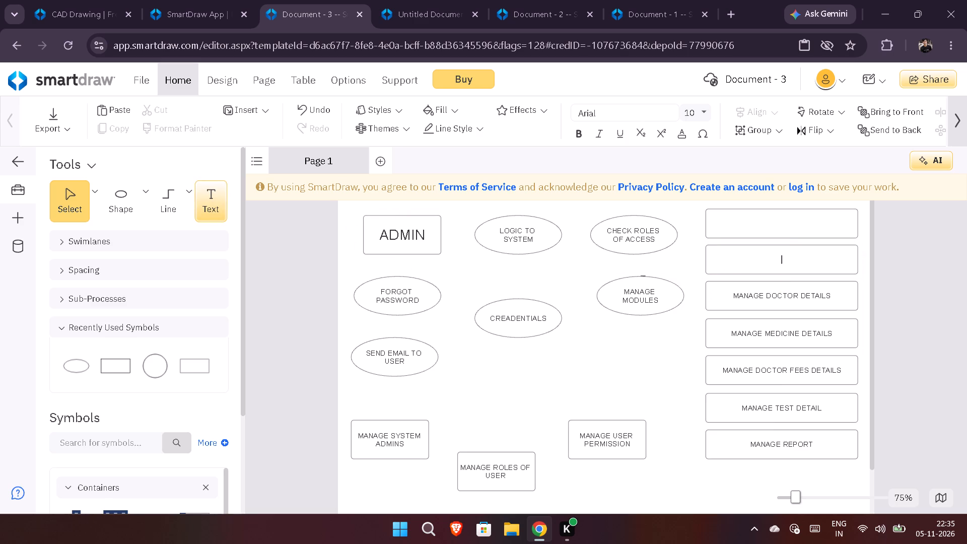
pyautogui.write('MANAGE')
pyautogui.press('space')
pyautogui.write('PATIENT')
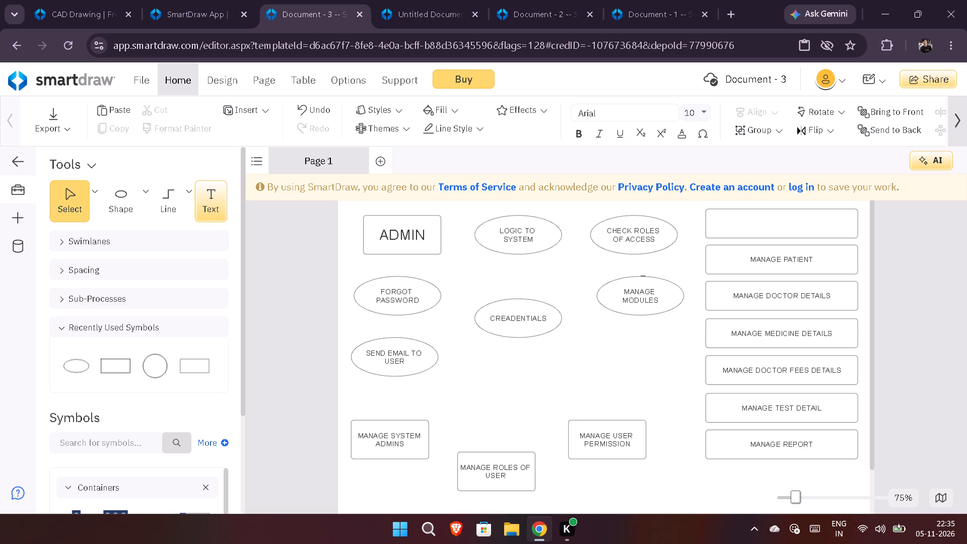
pyautogui.press('space')
pyautogui.write('DETAILS')
# Label the first rectangle of the column, above MANAGE PATIENT DETAILS, as MANAGE HOSPITAL DETAILS.
pyautogui.click(780, 225)
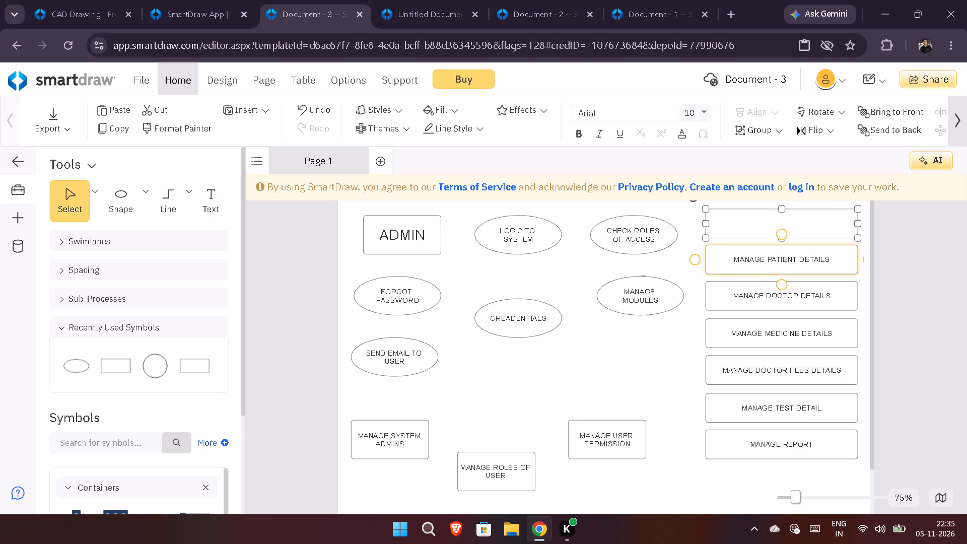
pyautogui.write('MANAGE')
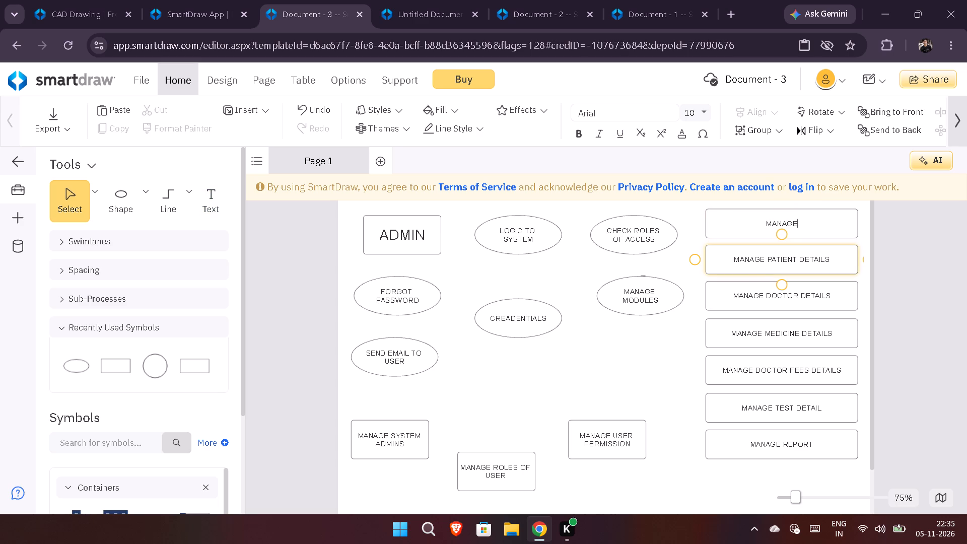
pyautogui.press('space')
pyautogui.write('HOSPITAL')
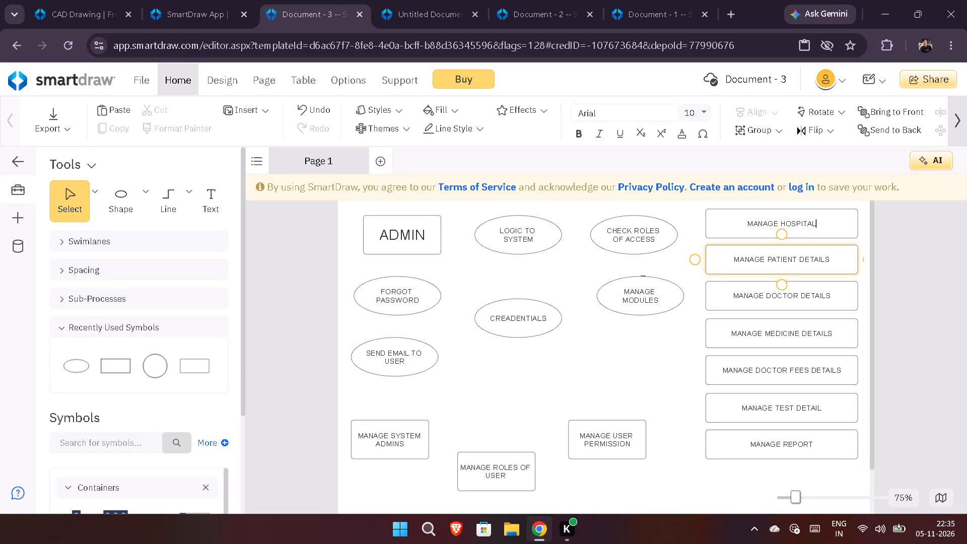
pyautogui.press('space')
pyautogui.write('DEATAILS')
pyautogui.press('BackSpace')
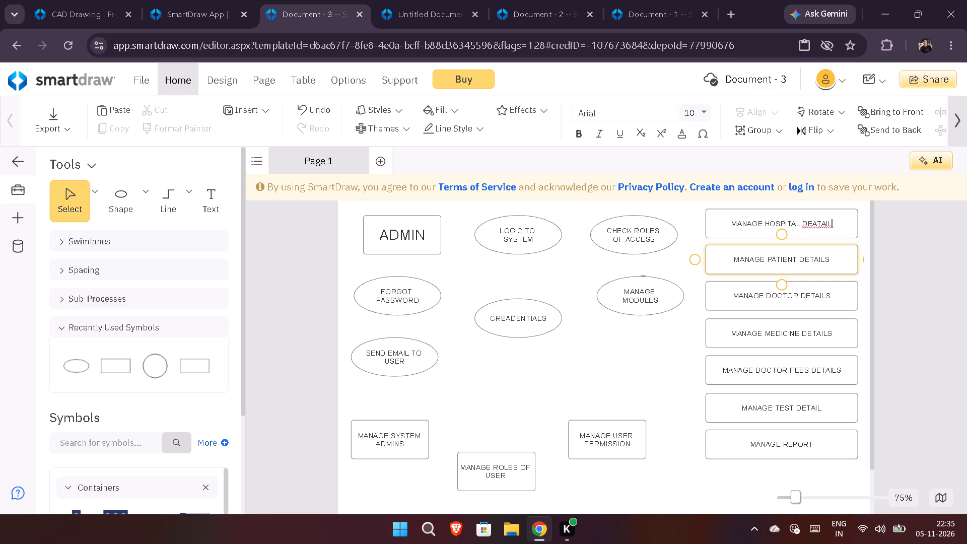
pyautogui.press('BackSpace')
pyautogui.press('BackSpace')
pyautogui.press('BackSpace')
pyautogui.press('BackSpace')
pyautogui.press('BackSpace')
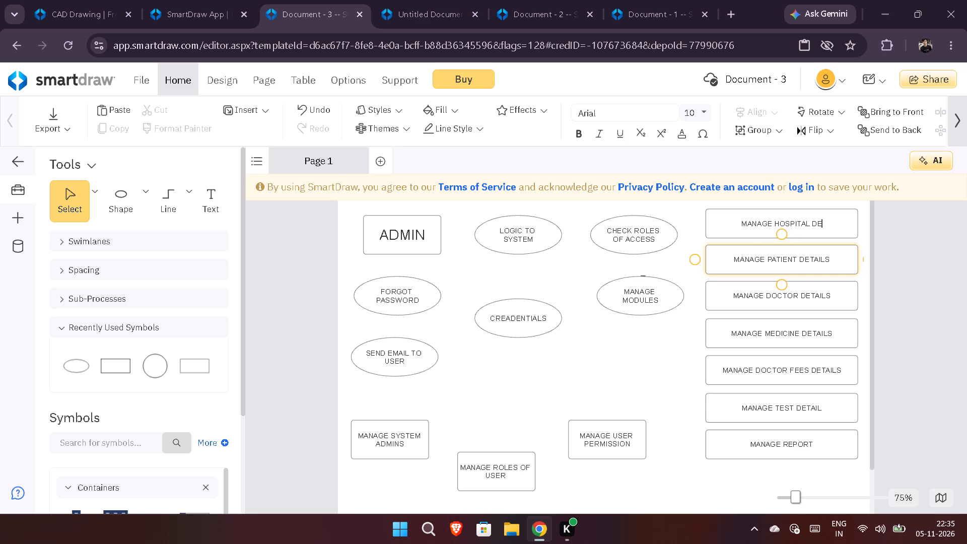
pyautogui.write('TAILS')
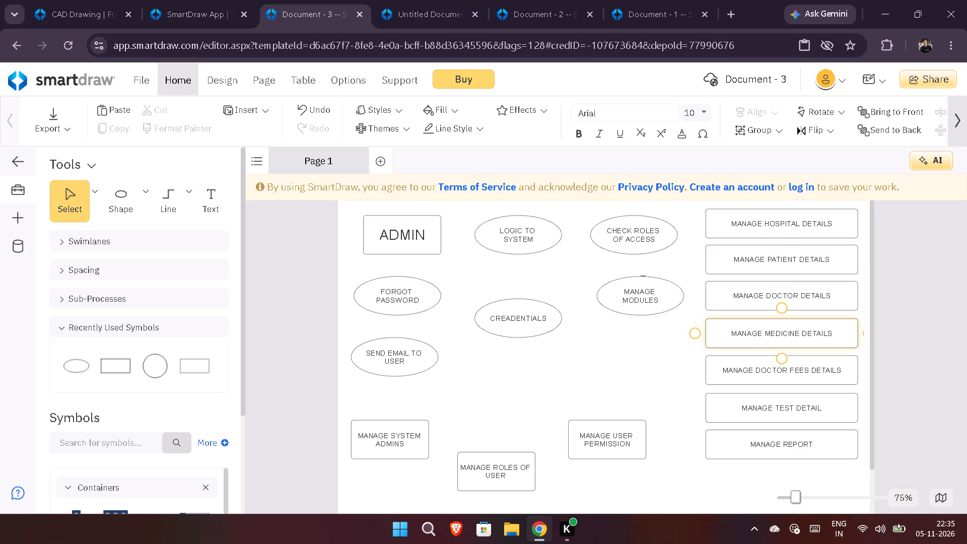
pyautogui.click(626, 381)
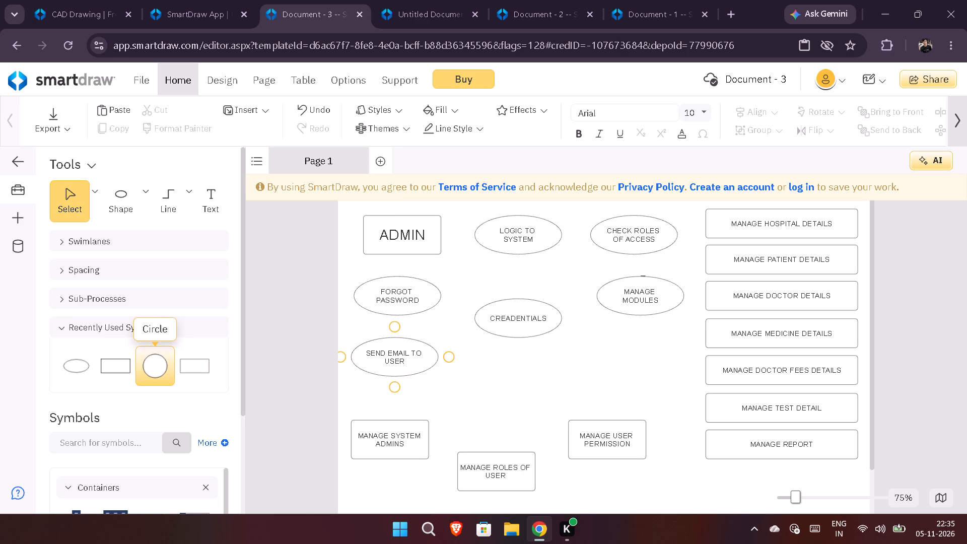
# Look through the swimlane, spacing and sub-process tools and the symbol libraries for an arrow to connect the shapes.
pyautogui.click(105, 296)
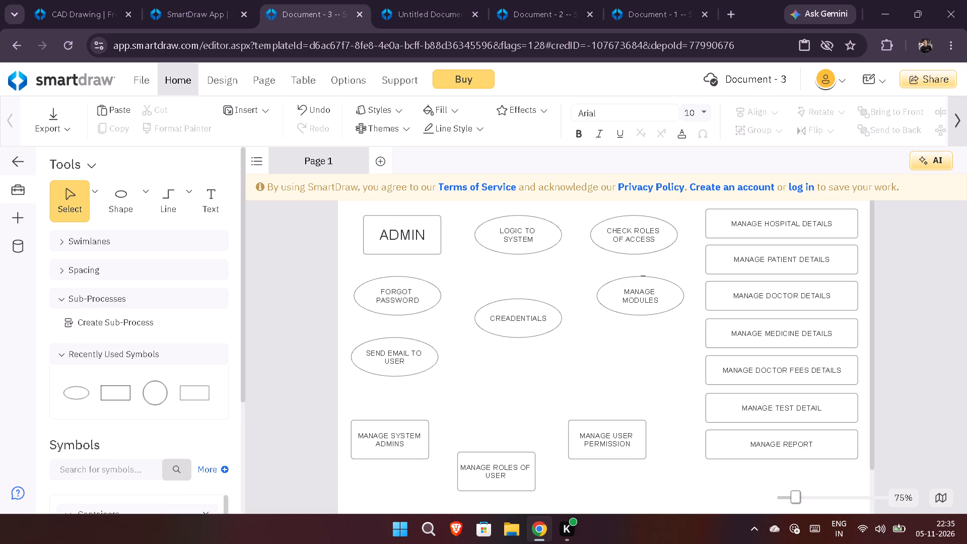
pyautogui.click(98, 273)
pyautogui.click(102, 245)
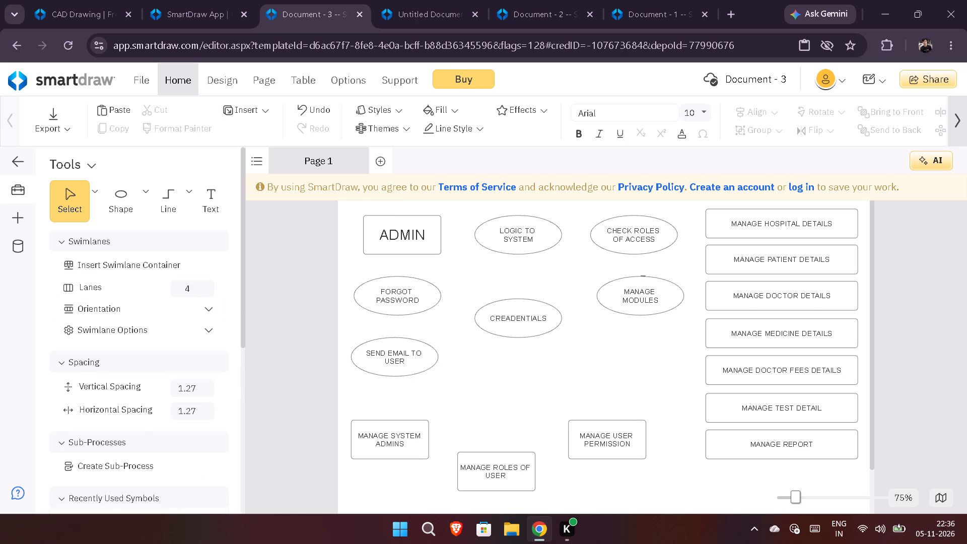
pyautogui.click(129, 369)
pyautogui.scroll(-3, 129, 369)
pyautogui.scroll(-4, 115, 408)
pyautogui.scroll(4, 114, 404)
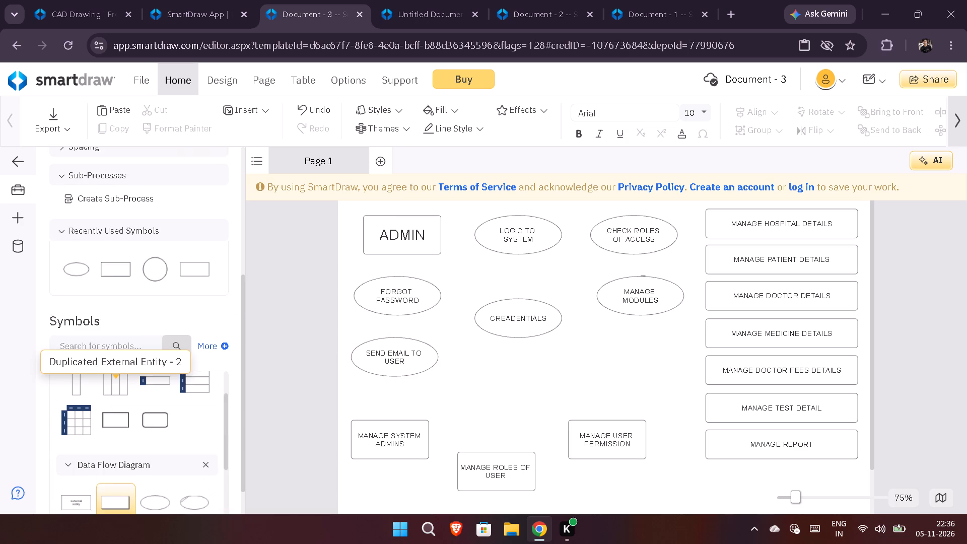
pyautogui.scroll(-5, 114, 404)
pyautogui.scroll(-3, 132, 465)
pyautogui.scroll(6, 112, 243)
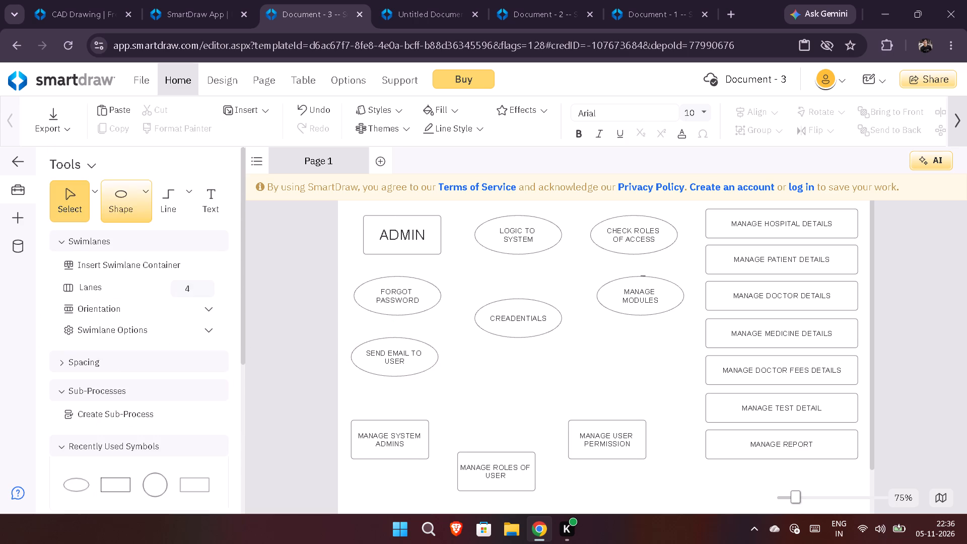
pyautogui.scroll(2, 105, 218)
pyautogui.click(100, 250)
pyautogui.click(115, 208)
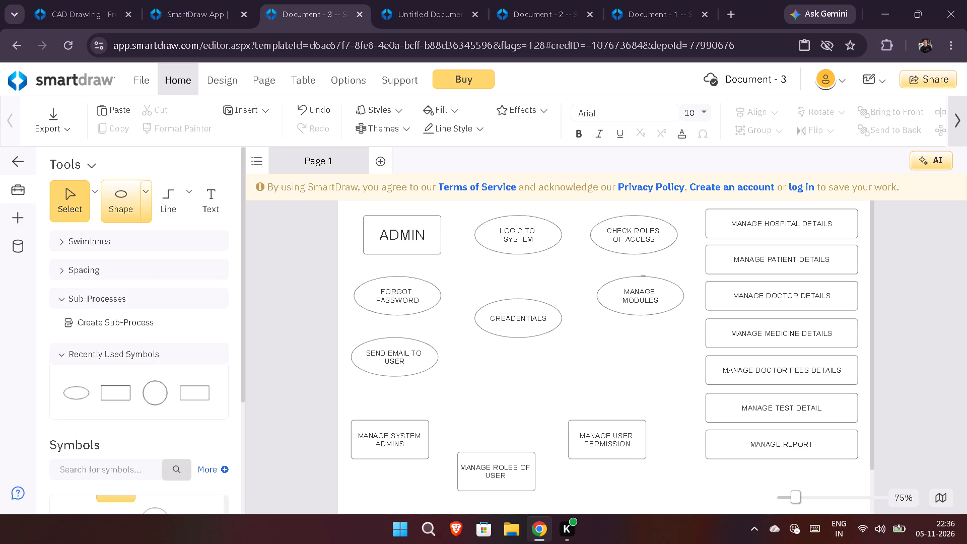
pyautogui.scroll(-5, 154, 304)
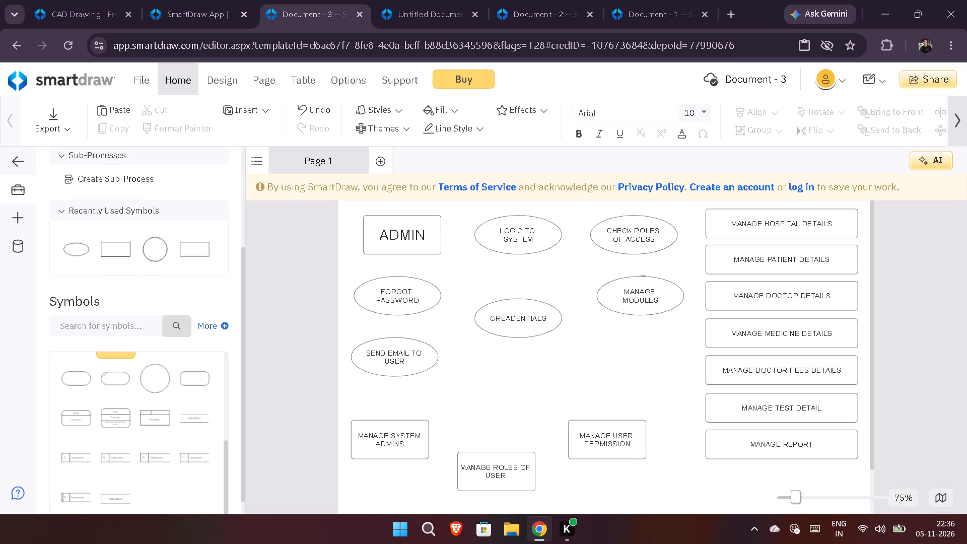
pyautogui.scroll(-7, 128, 336)
pyautogui.scroll(6, 127, 337)
pyautogui.click(17, 220)
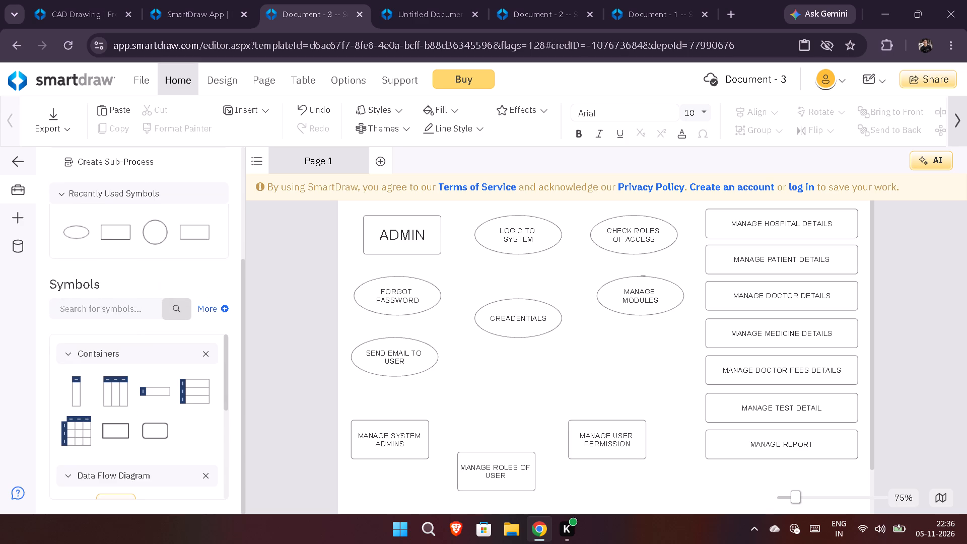
pyautogui.click(24, 251)
pyautogui.click(16, 187)
pyautogui.click(115, 194)
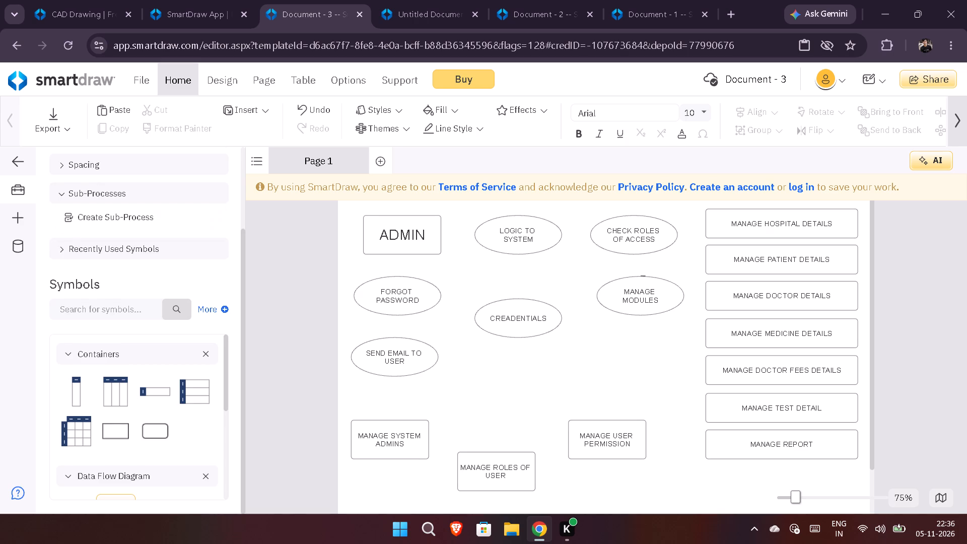
pyautogui.click(21, 193)
pyautogui.click(66, 166)
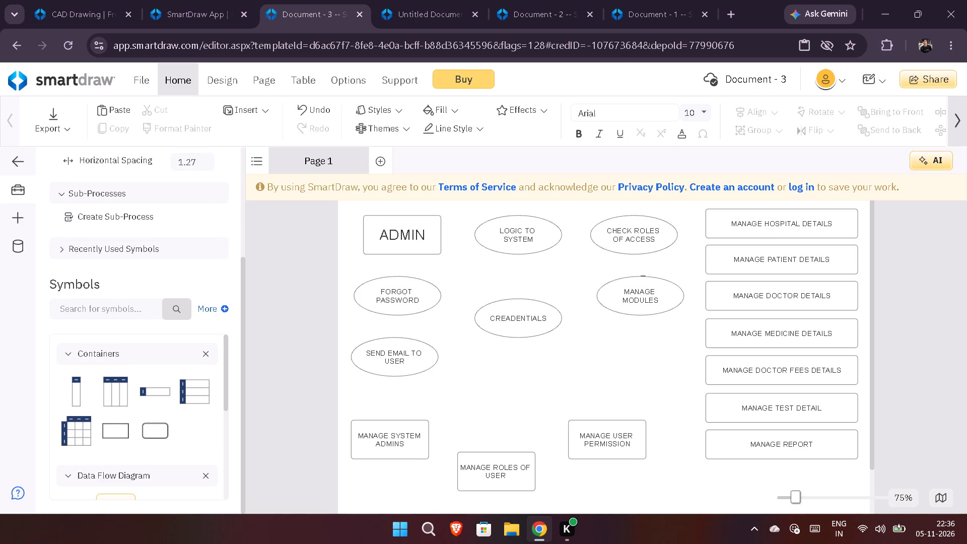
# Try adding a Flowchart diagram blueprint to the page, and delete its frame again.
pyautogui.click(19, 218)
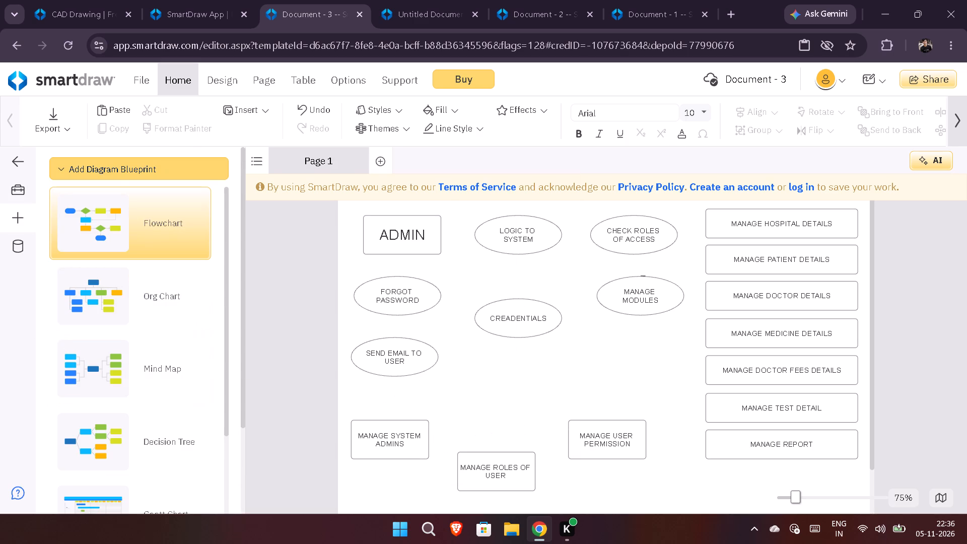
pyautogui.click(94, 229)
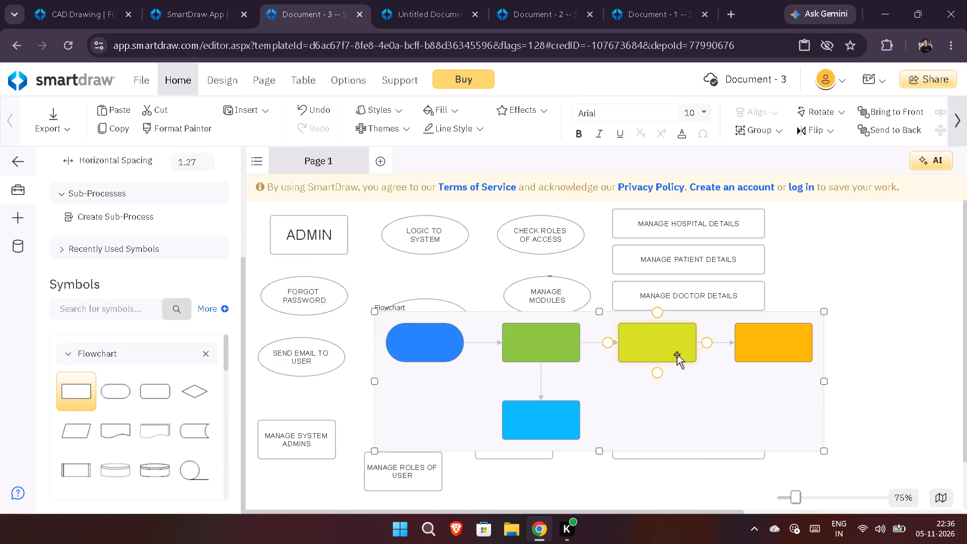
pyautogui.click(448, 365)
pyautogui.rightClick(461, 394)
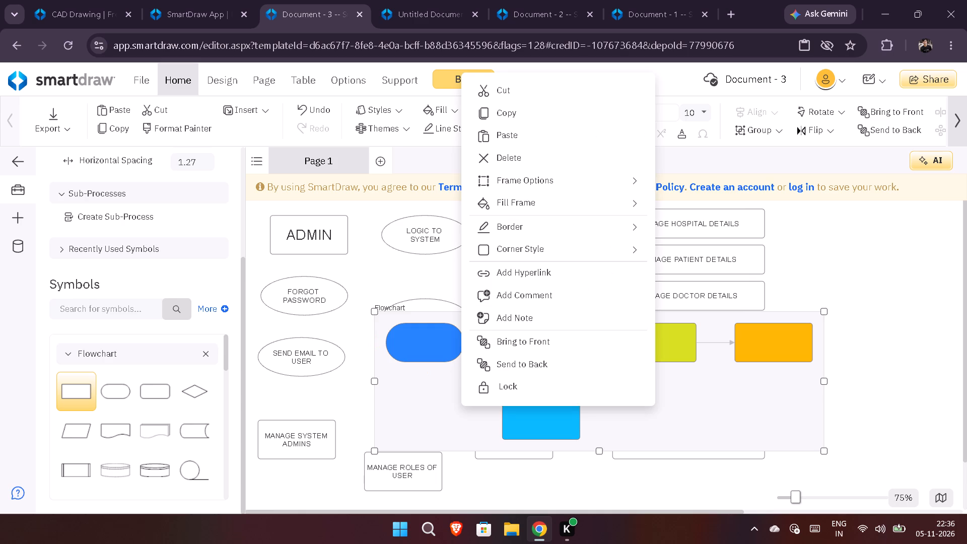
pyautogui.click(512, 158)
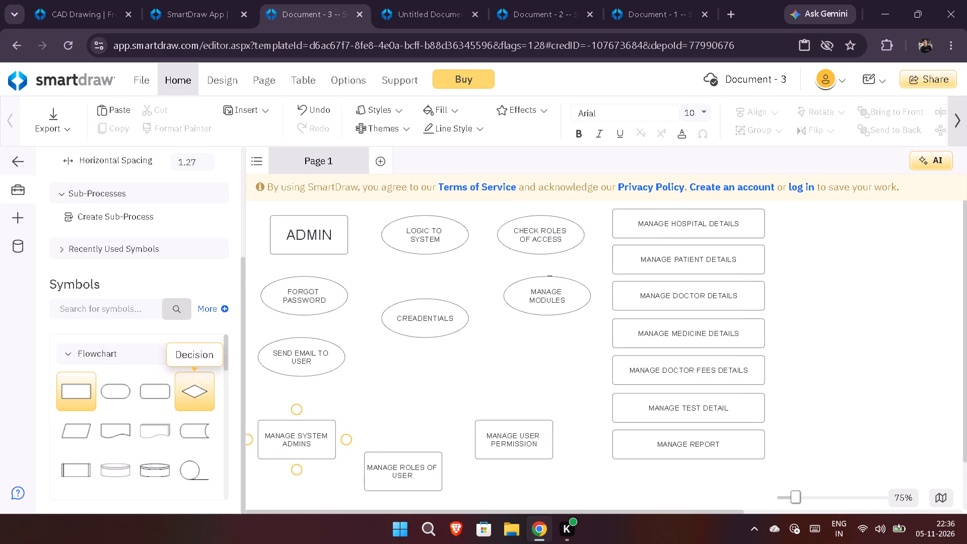
# Search the symbol library for ARROW.
pyautogui.click(106, 312)
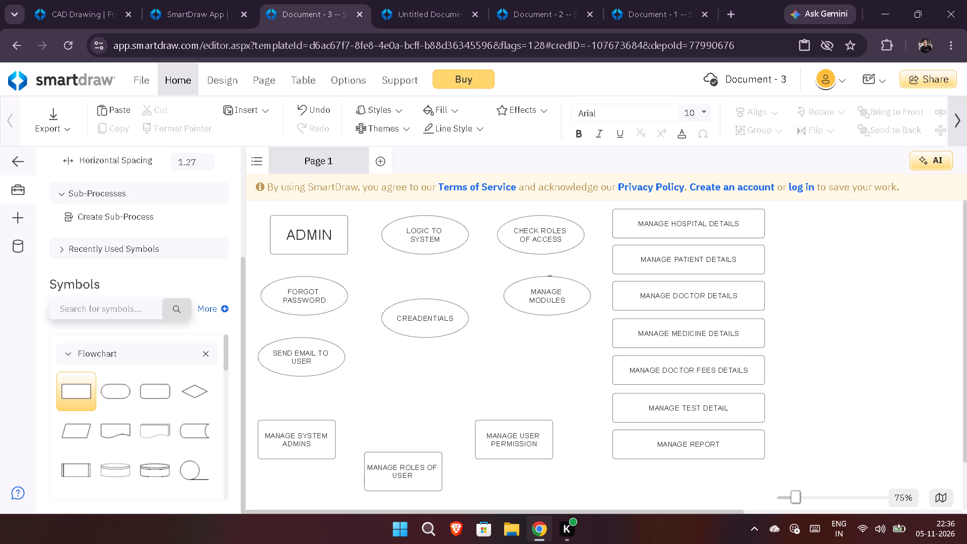
pyautogui.write('ARRRO')
pyautogui.press('BackSpace')
pyautogui.press('BackSpace')
pyautogui.write('OW')
pyautogui.press('Return')
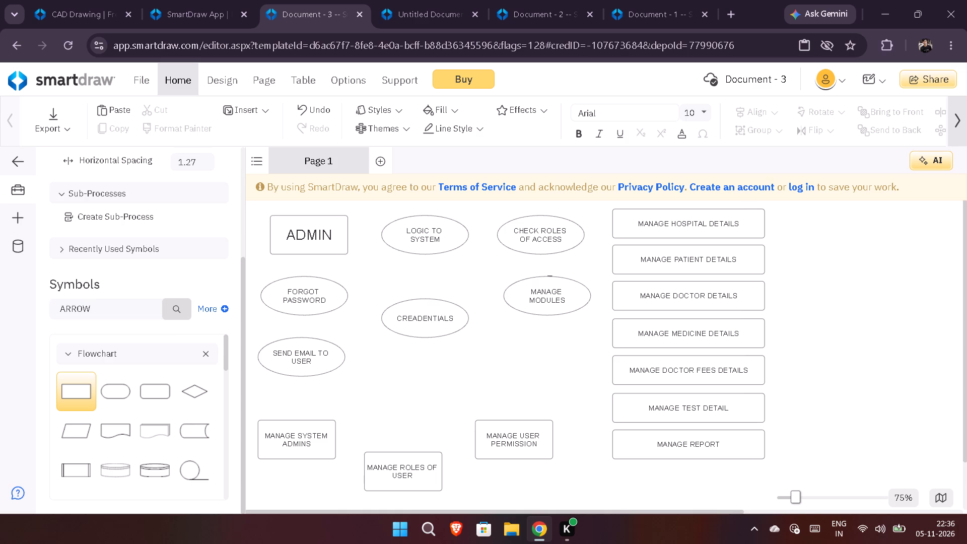
# Run the ARROW search in the symbol library.
pyautogui.click(179, 307)
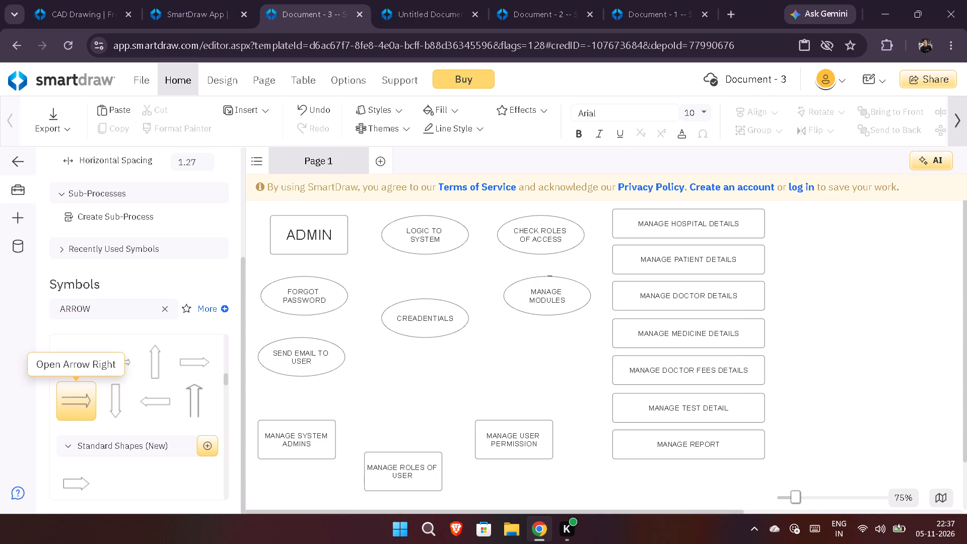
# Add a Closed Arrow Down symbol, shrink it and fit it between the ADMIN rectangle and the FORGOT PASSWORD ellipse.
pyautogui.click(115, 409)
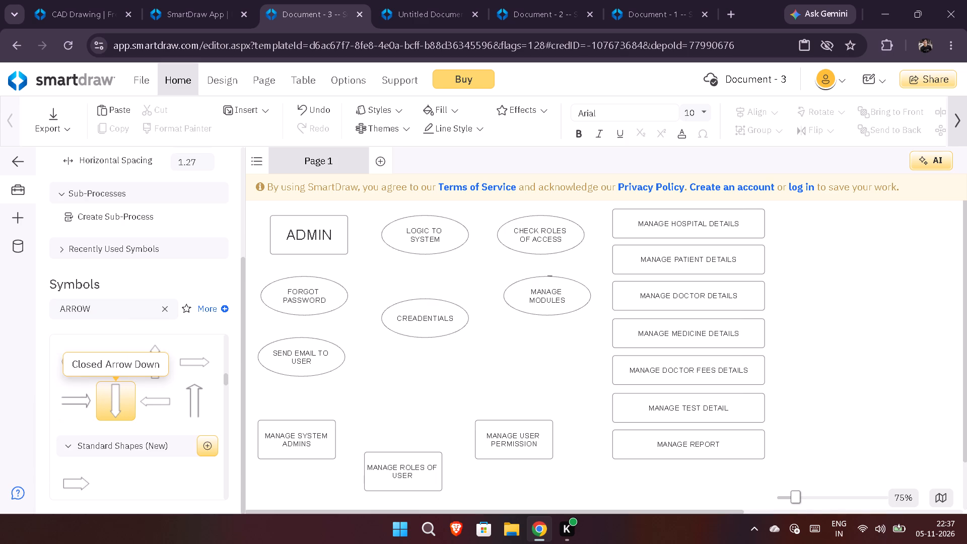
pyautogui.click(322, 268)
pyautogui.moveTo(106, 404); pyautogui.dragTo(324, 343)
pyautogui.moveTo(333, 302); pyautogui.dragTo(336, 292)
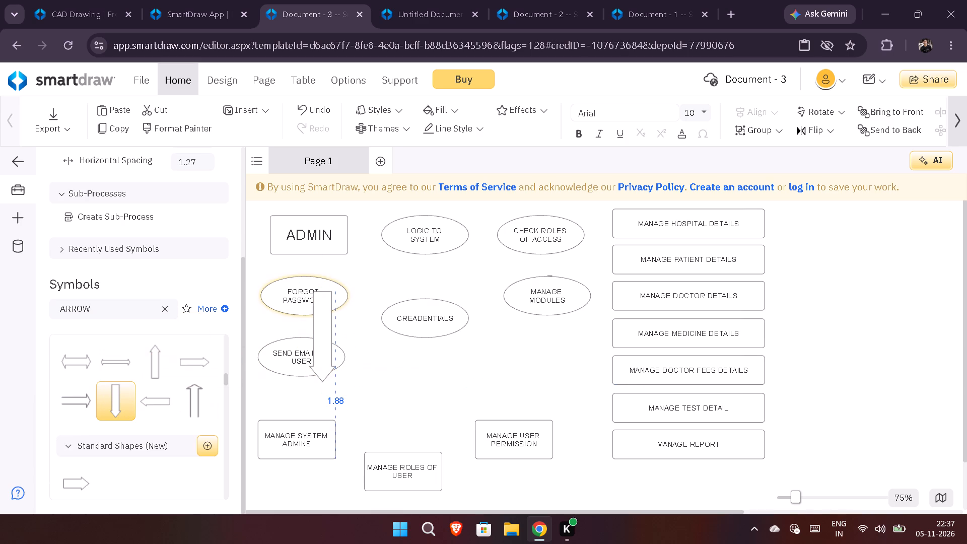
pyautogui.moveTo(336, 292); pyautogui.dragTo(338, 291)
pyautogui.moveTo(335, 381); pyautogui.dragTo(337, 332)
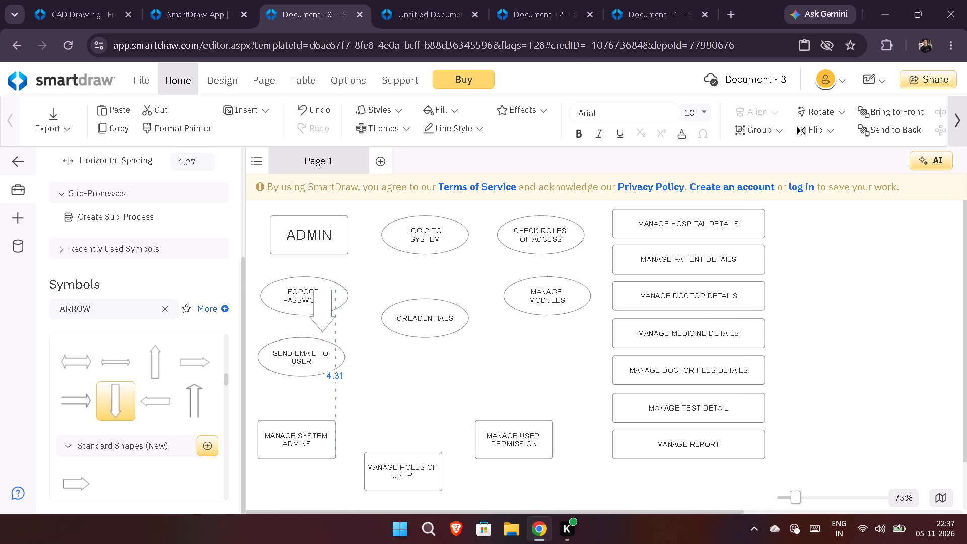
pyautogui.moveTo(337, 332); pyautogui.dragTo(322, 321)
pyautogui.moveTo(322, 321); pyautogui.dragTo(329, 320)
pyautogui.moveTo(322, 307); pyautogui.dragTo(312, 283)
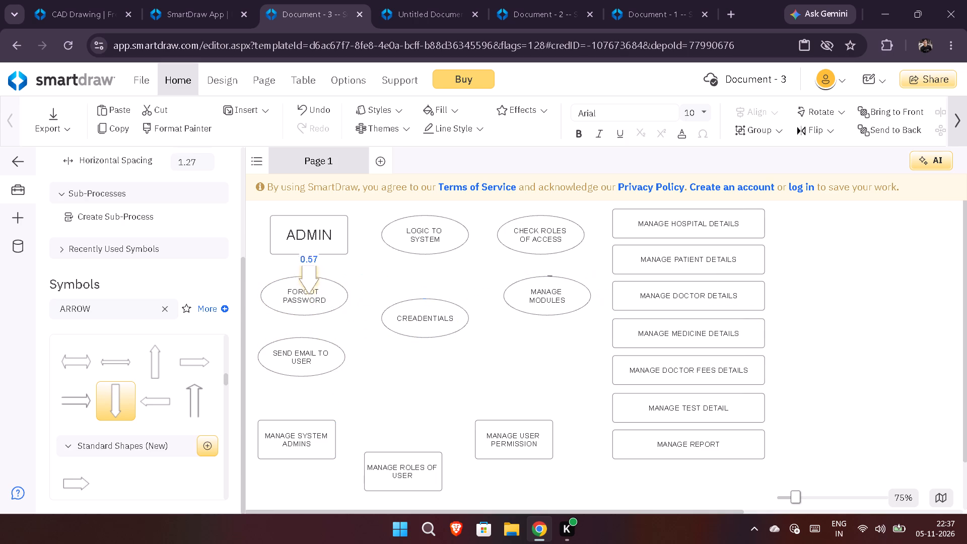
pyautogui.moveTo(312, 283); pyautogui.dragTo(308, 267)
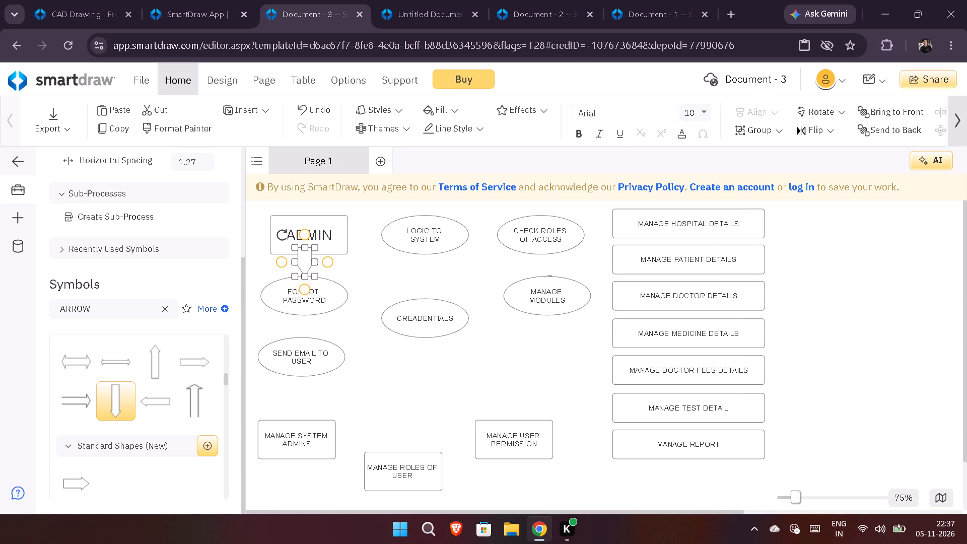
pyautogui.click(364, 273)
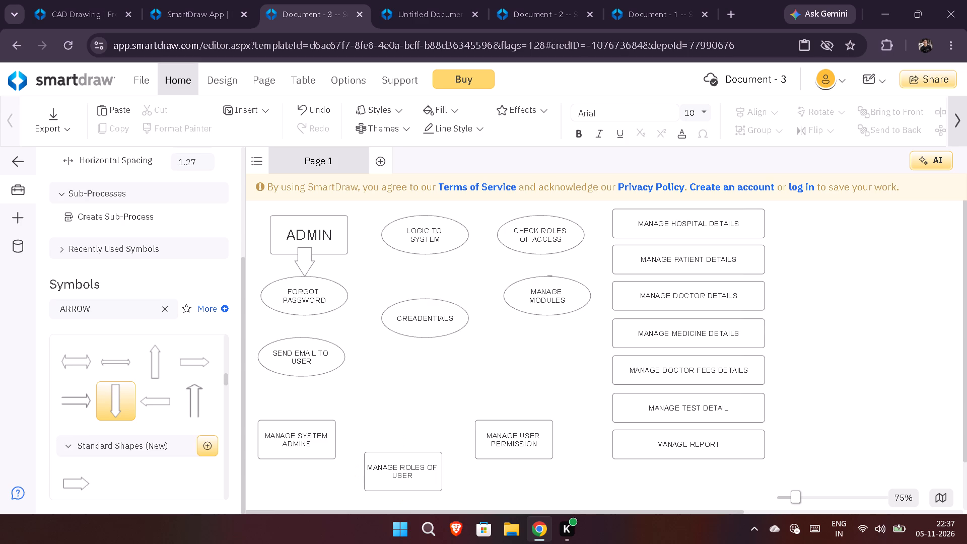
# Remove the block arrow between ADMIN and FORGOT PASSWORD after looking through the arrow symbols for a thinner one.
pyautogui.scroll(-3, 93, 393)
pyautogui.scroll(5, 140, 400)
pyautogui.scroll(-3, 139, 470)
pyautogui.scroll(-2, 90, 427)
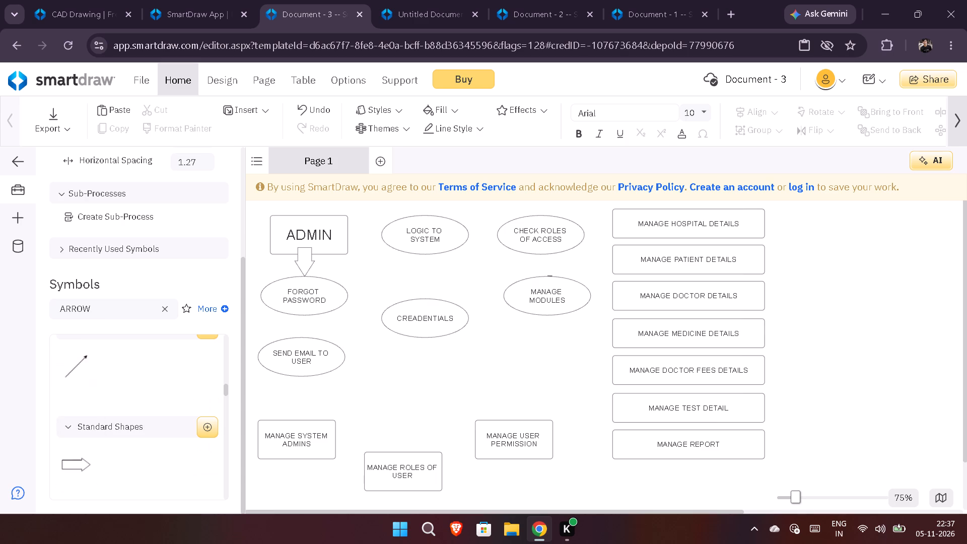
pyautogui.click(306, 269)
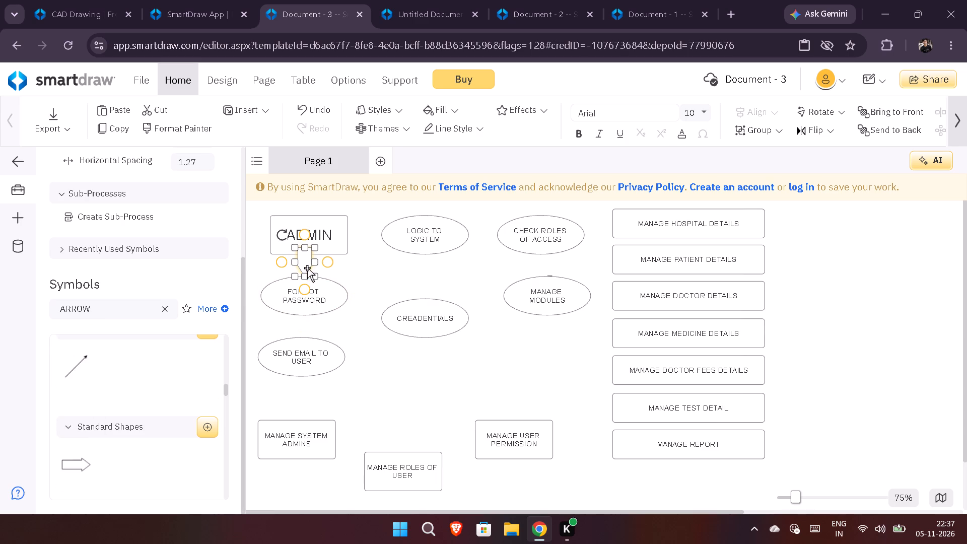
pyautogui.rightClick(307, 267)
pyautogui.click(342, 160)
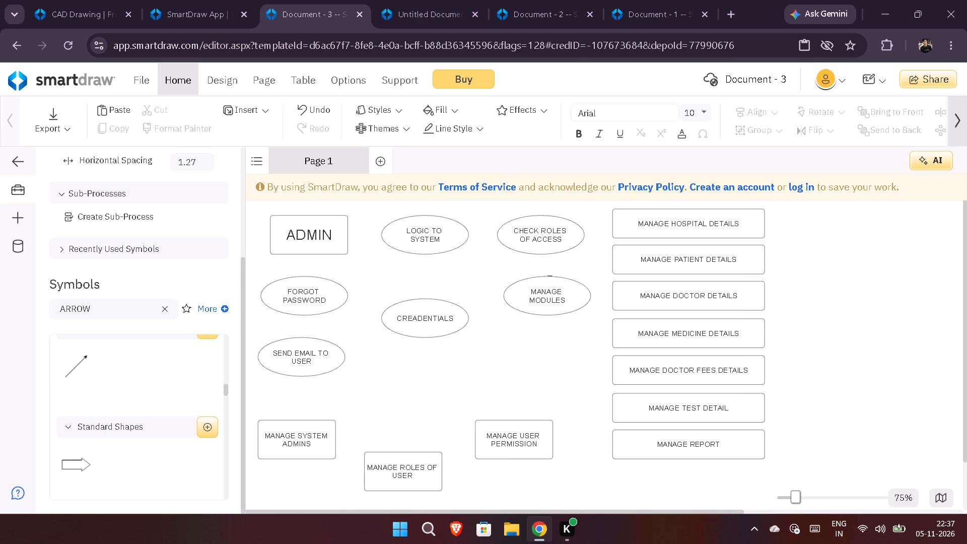
# Add the thin diagonal line arrow and move it into the gap between the CREADENTIALS and CHECK ROLES OF ACCESS ellipses.
pyautogui.click(82, 364)
pyautogui.moveTo(76, 377); pyautogui.dragTo(313, 292)
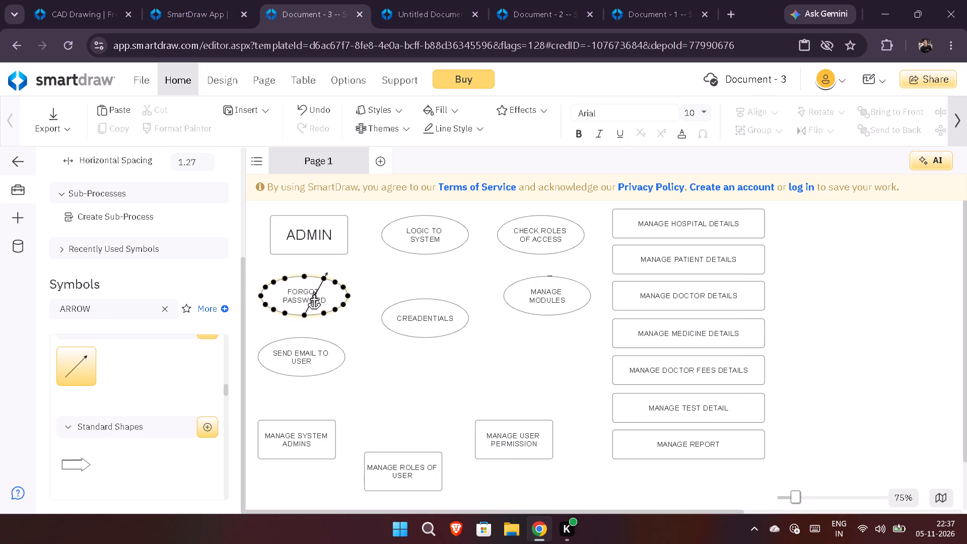
pyautogui.moveTo(313, 292); pyautogui.dragTo(399, 284)
pyautogui.click(428, 284)
pyautogui.moveTo(429, 284); pyautogui.dragTo(430, 285)
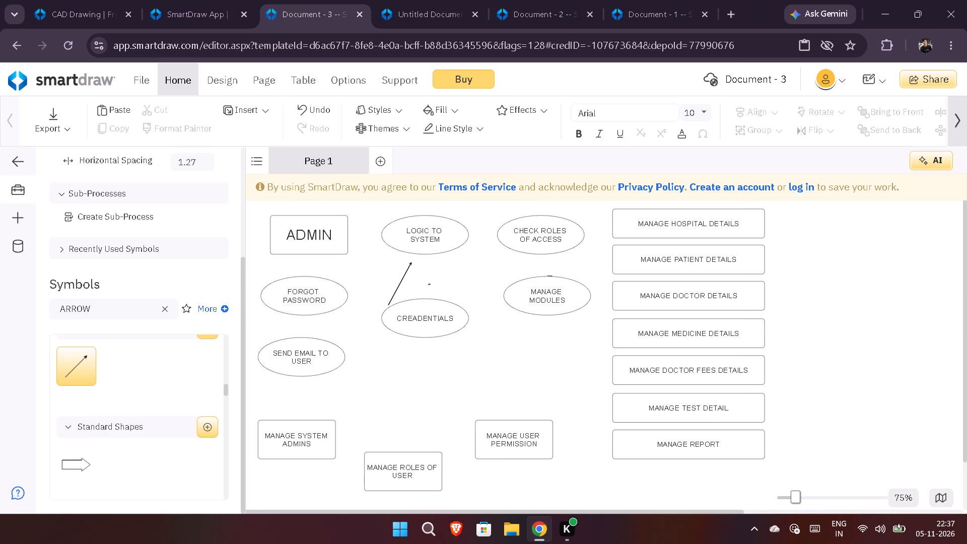
pyautogui.moveTo(430, 285); pyautogui.dragTo(456, 288)
pyautogui.moveTo(402, 283); pyautogui.dragTo(473, 284)
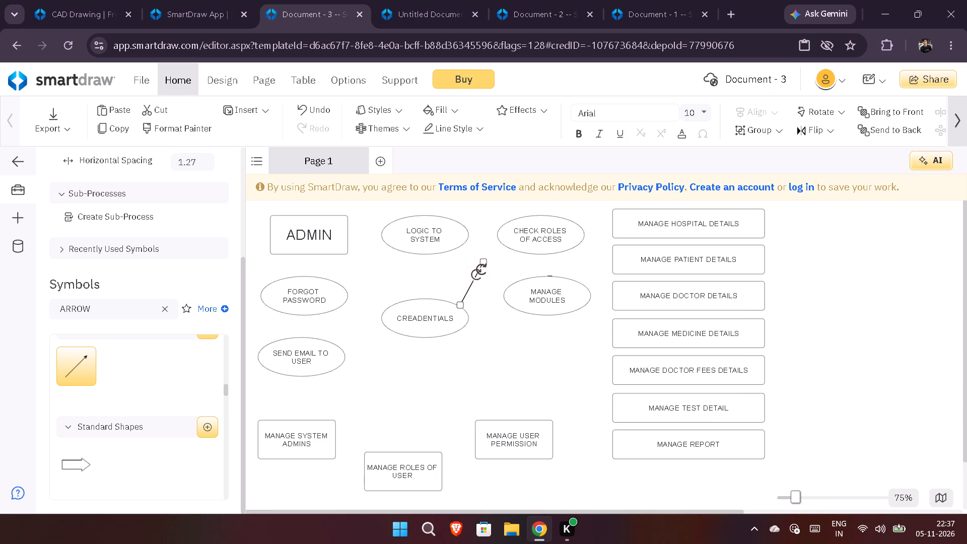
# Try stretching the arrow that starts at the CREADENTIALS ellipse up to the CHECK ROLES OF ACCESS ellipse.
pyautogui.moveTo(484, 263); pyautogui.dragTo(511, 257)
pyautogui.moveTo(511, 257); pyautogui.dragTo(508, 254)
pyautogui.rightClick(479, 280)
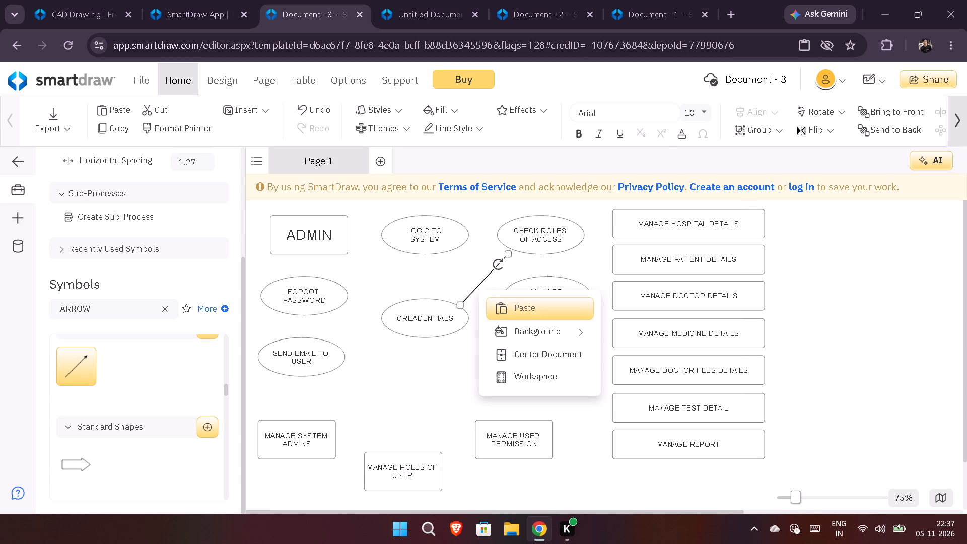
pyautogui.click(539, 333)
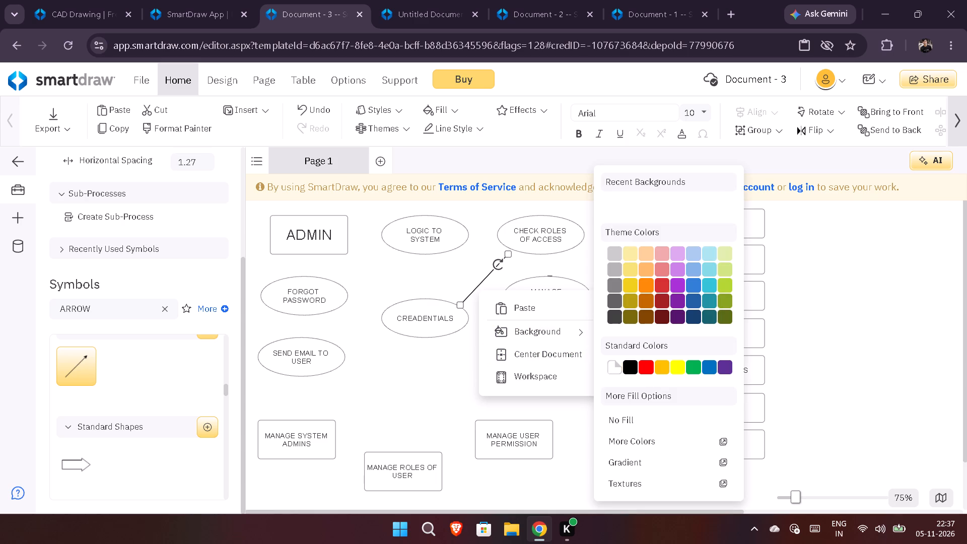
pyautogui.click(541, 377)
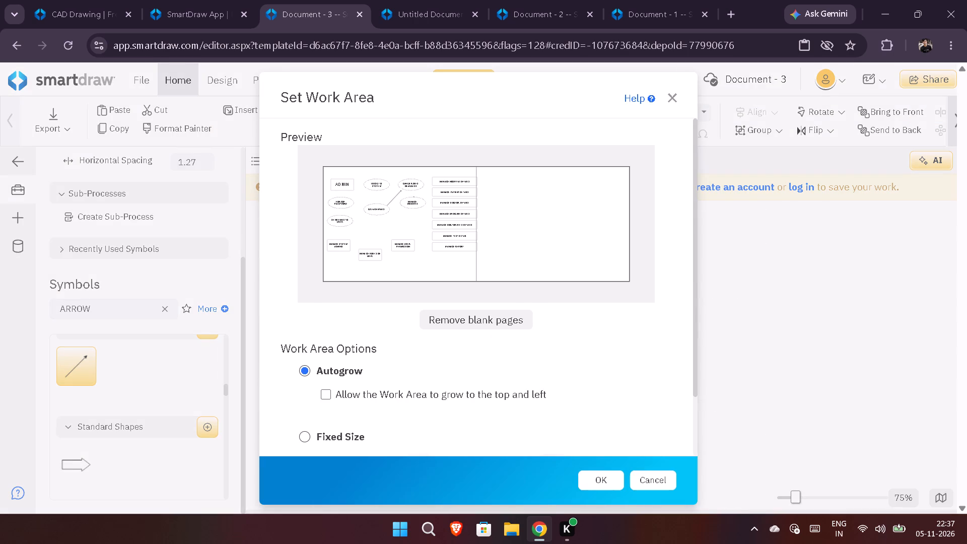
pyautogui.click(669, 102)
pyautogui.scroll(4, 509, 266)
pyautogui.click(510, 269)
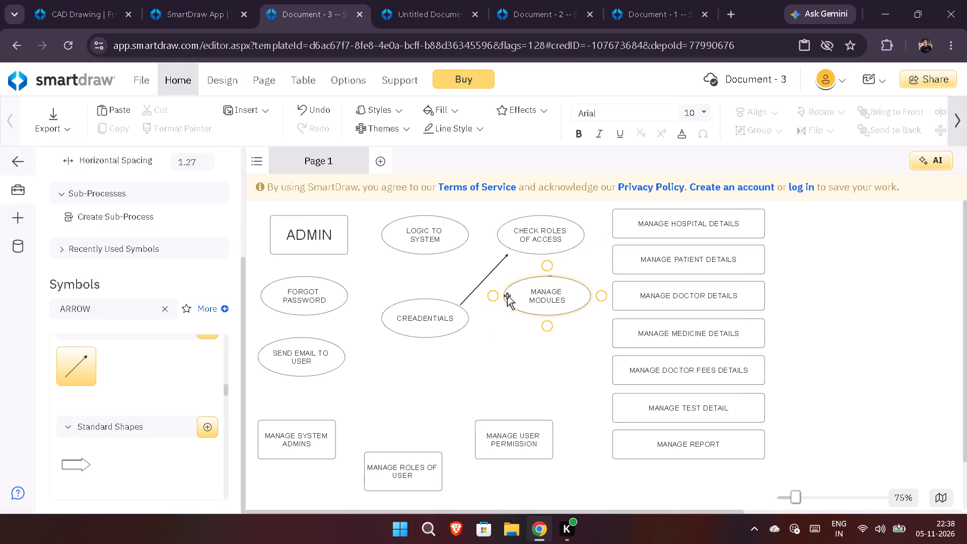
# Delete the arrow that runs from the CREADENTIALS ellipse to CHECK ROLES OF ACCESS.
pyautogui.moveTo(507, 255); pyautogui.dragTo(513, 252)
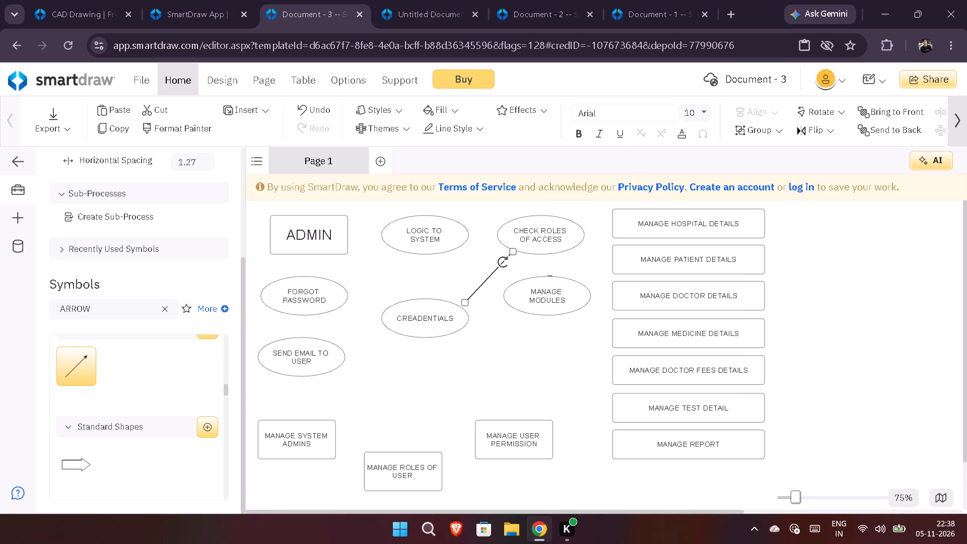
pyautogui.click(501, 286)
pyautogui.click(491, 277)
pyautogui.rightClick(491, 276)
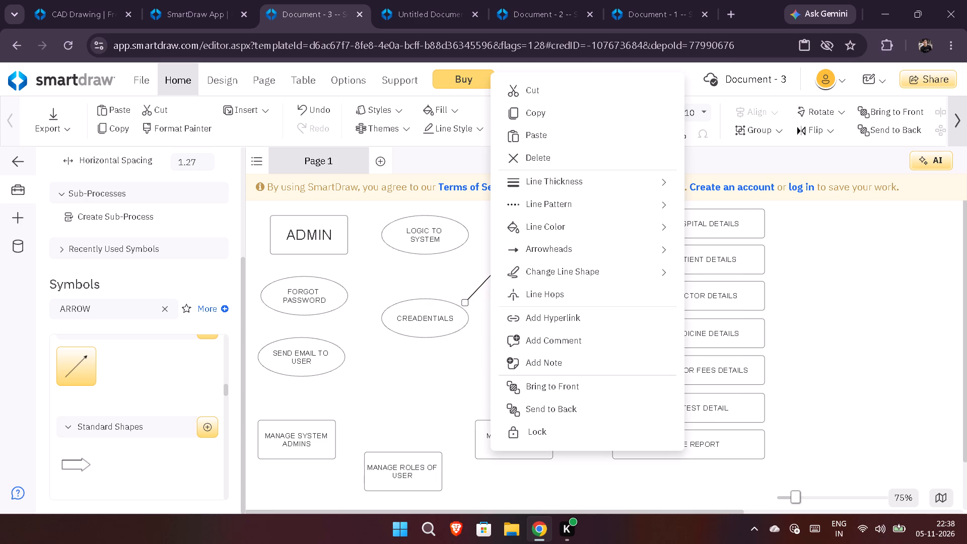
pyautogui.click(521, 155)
# Place the vertical arrow from the Layouts symbol group on the page just below the CREADENTIALS ellipse.
pyautogui.scroll(-3, 79, 429)
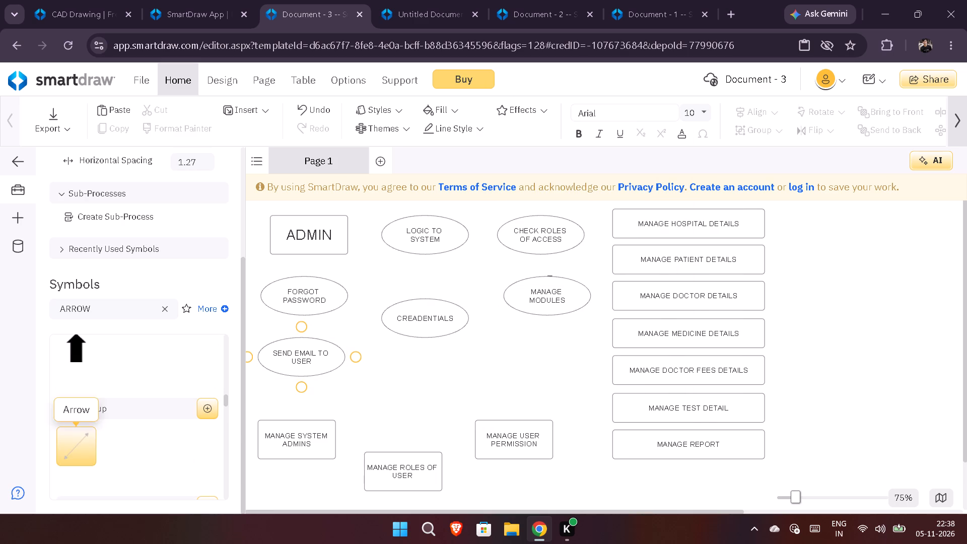
pyautogui.scroll(-2, 89, 390)
pyautogui.scroll(4, 94, 421)
pyautogui.scroll(-2, 95, 426)
pyautogui.scroll(1, 95, 426)
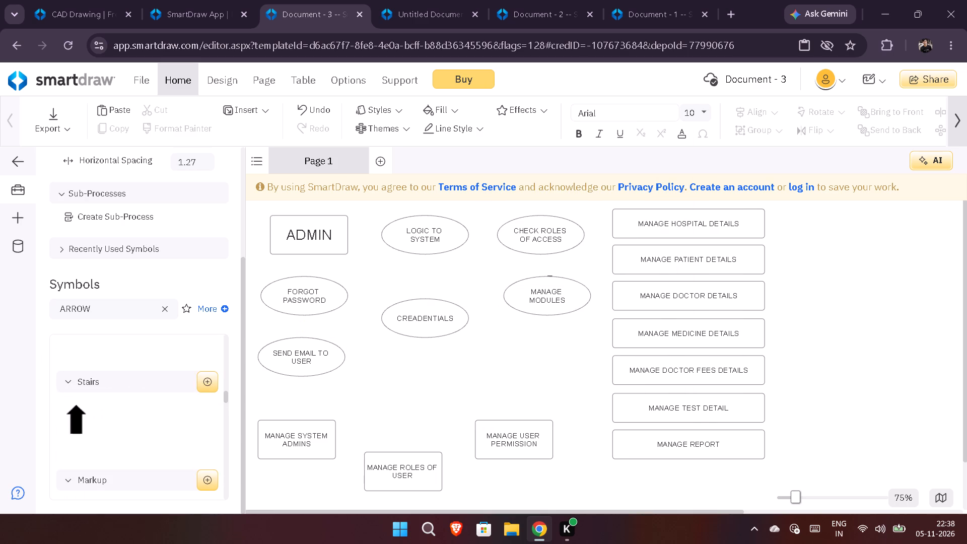
pyautogui.scroll(-6, 95, 426)
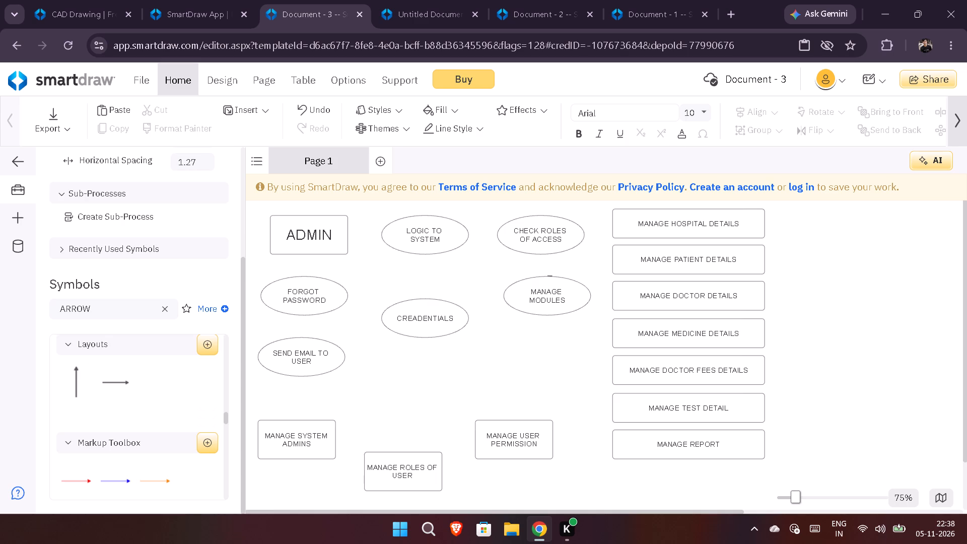
pyautogui.click(78, 387)
pyautogui.moveTo(80, 386); pyautogui.dragTo(462, 355)
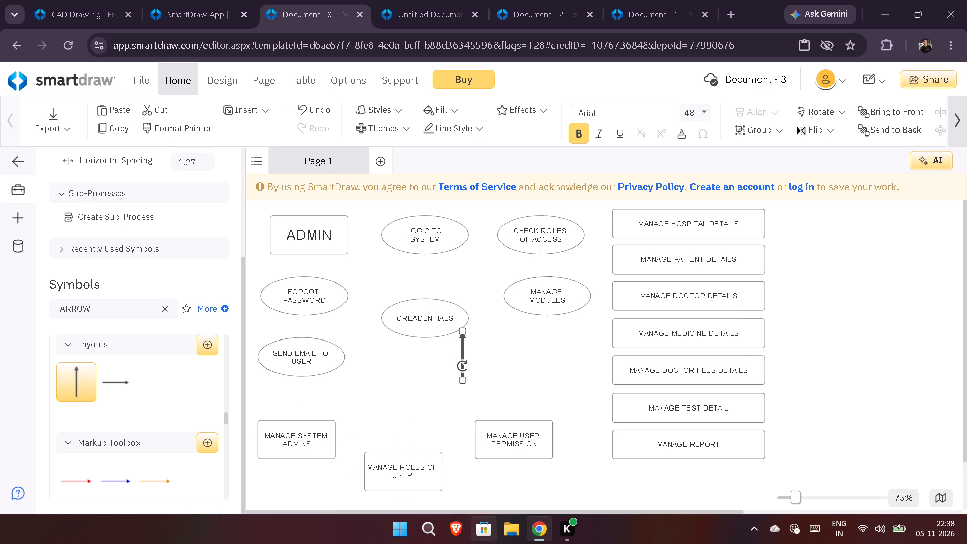
pyautogui.click(462, 366)
pyautogui.tripleClick(462, 366)
pyautogui.tripleClick(462, 366)
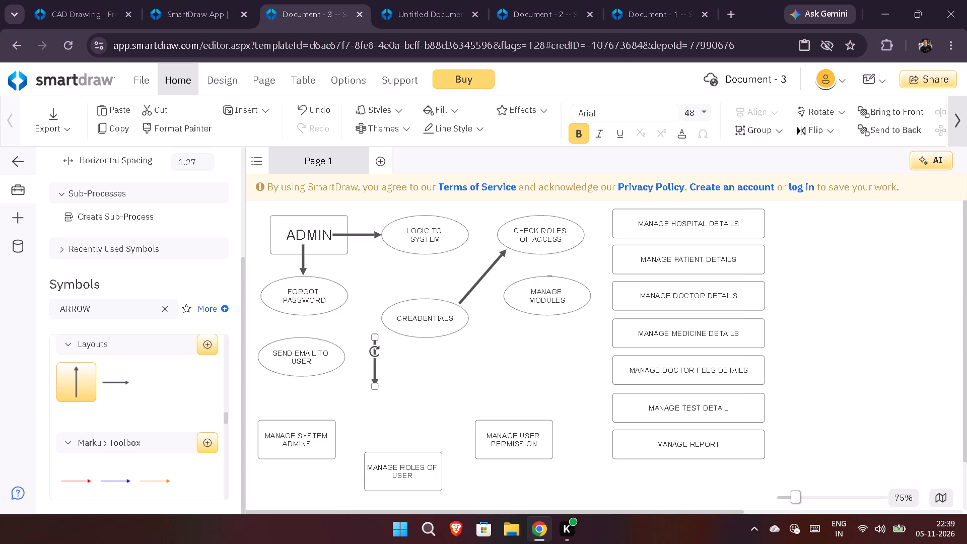
# Shorten the new vertical arrow and move it to connect the FORGOT PASSWORD ellipse down to the SEND EMAIL TO USER ellipse.
pyautogui.moveTo(376, 387); pyautogui.dragTo(376, 369)
pyautogui.moveTo(376, 369); pyautogui.dragTo(373, 369)
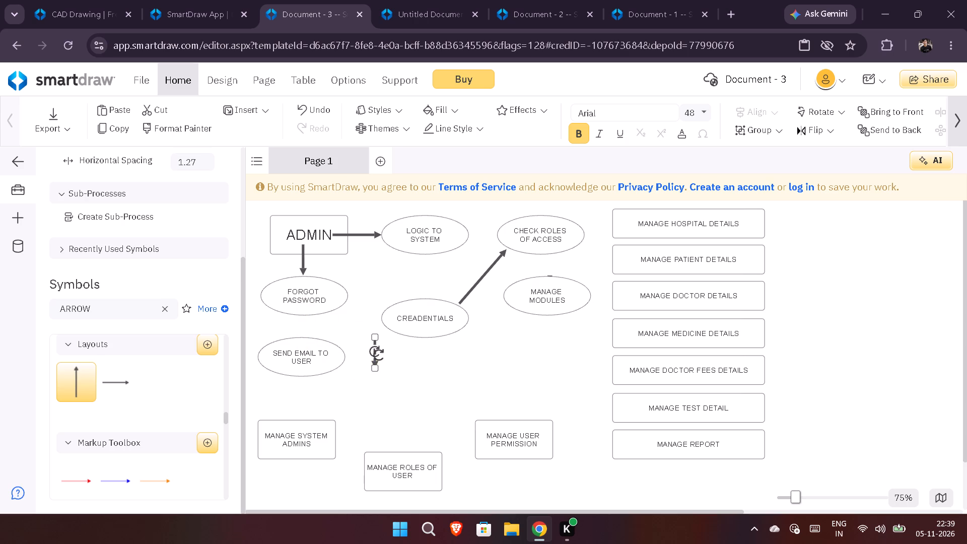
pyautogui.moveTo(375, 351); pyautogui.dragTo(368, 327)
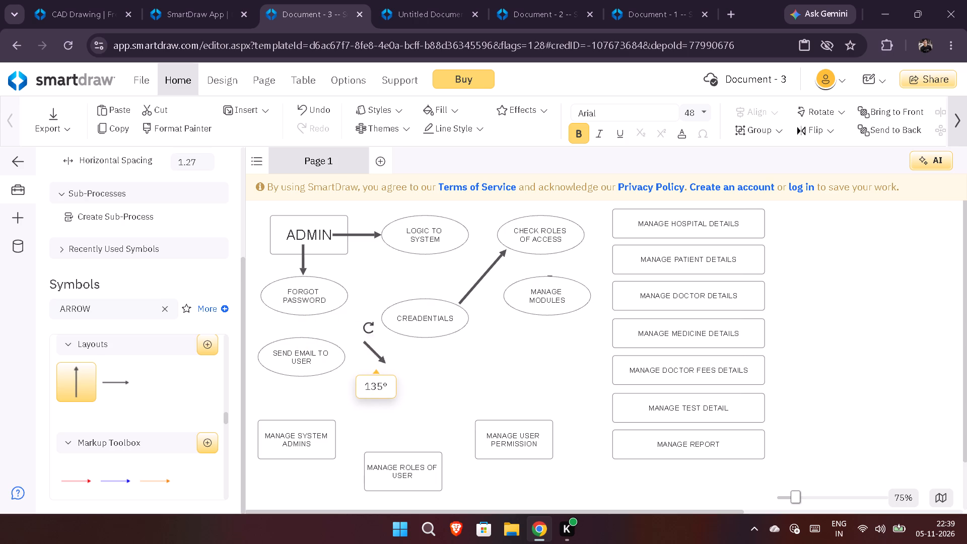
pyautogui.moveTo(368, 327); pyautogui.dragTo(375, 325)
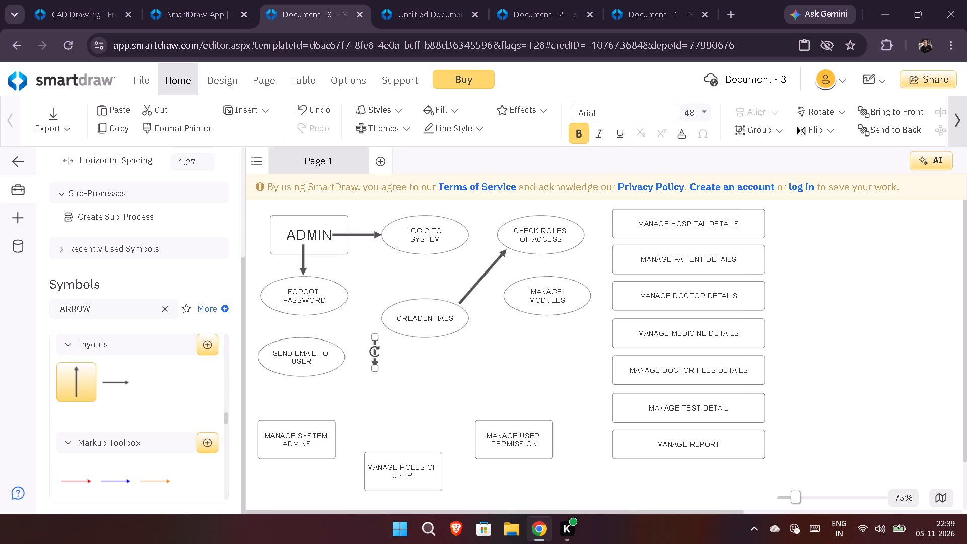
pyautogui.click(411, 365)
pyautogui.moveTo(375, 355); pyautogui.dragTo(373, 354)
pyautogui.moveTo(373, 354); pyautogui.dragTo(304, 327)
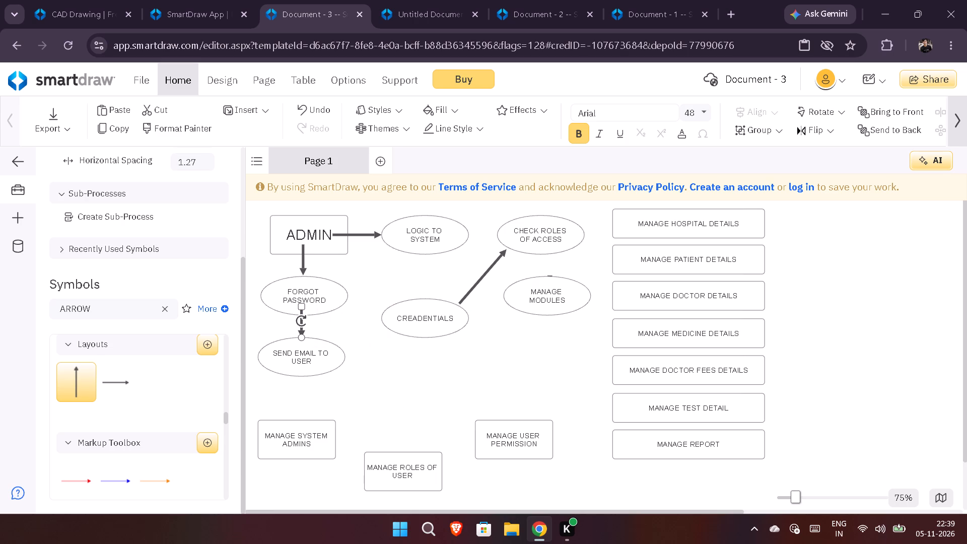
pyautogui.click(391, 345)
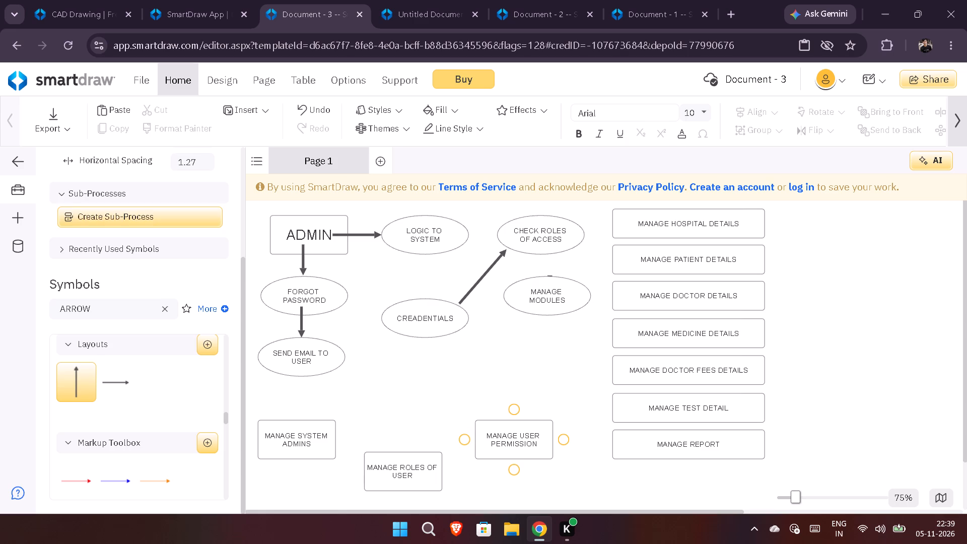
# Select the arrow between the FORGOT PASSWORD and SEND EMAIL TO USER ellipses.
pyautogui.rightClick(320, 324)
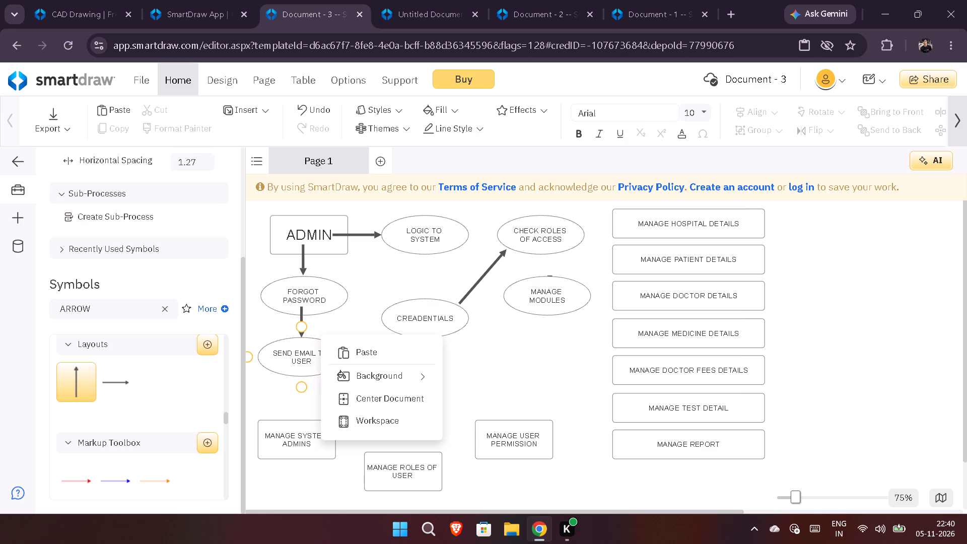
pyautogui.click(365, 319)
pyautogui.click(300, 322)
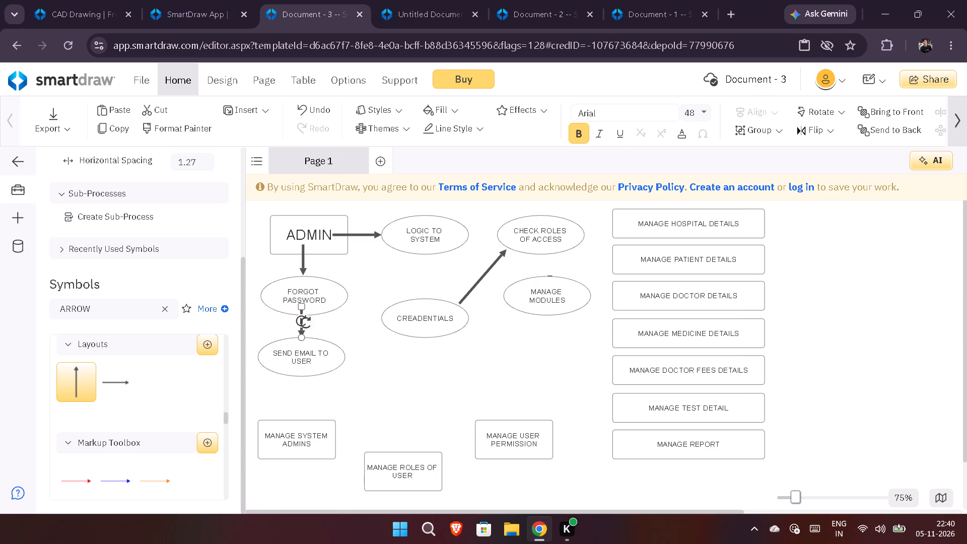
# Copy the arrow between FORGOT PASSWORD and SEND EMAIL TO USER, and paste it between LOGIC TO SYSTEM and CREADENTIALS.
pyautogui.rightClick(311, 322)
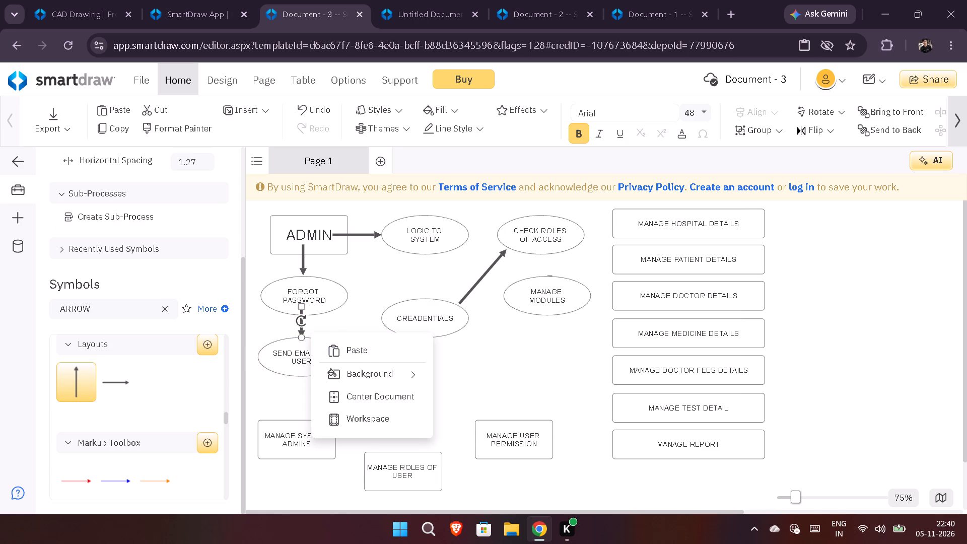
pyautogui.rightClick(342, 318)
pyautogui.rightClick(302, 328)
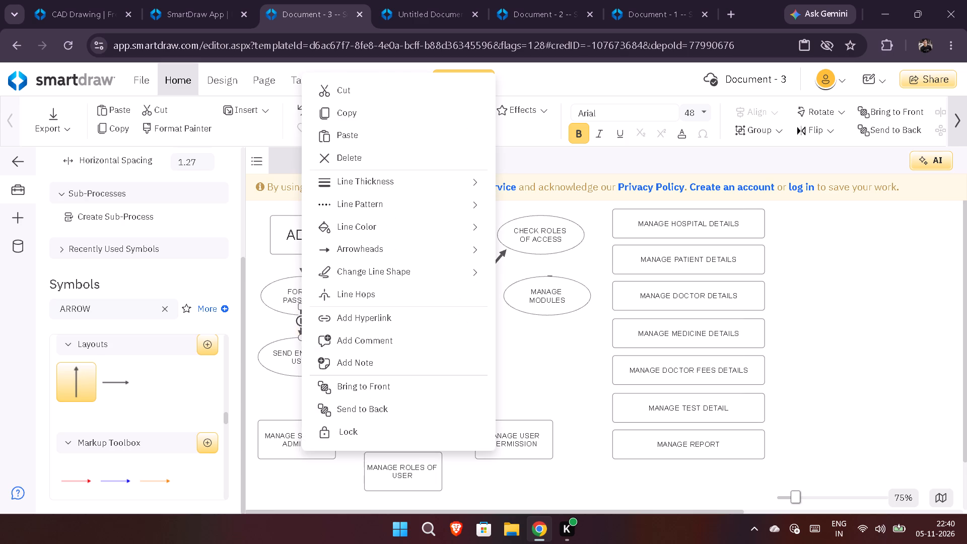
pyautogui.click(366, 119)
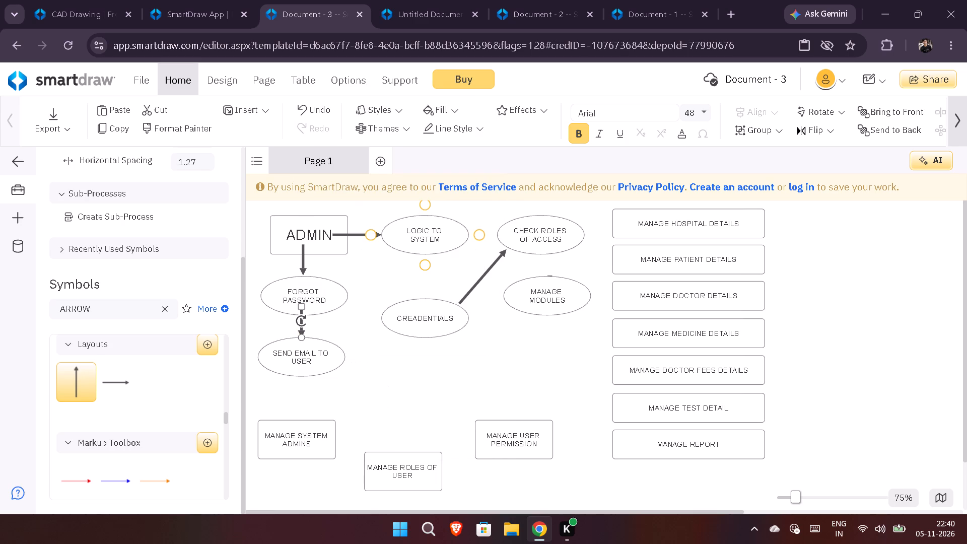
pyautogui.click(418, 282)
pyautogui.rightClick(418, 282)
pyautogui.click(446, 310)
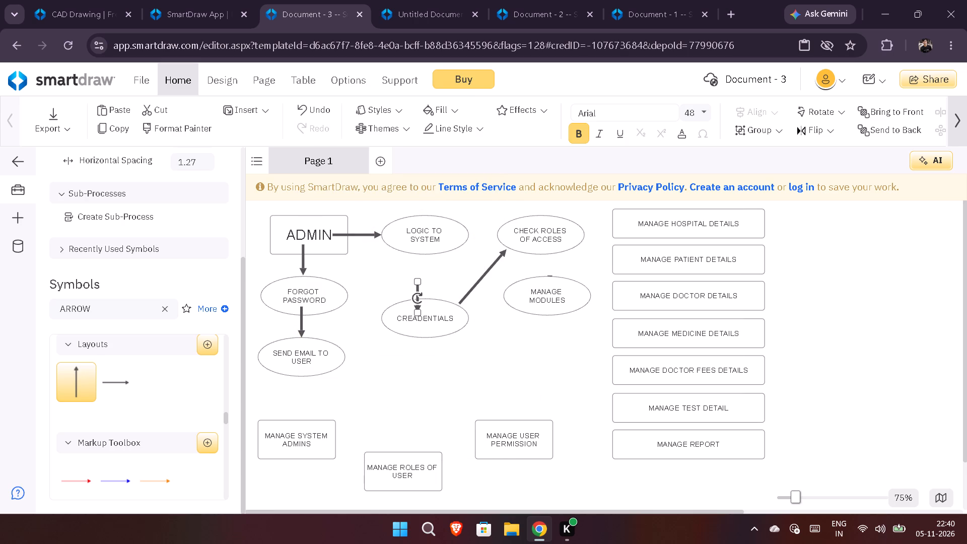
# Attach the pasted arrow's start to the bottom of LOGIC TO SYSTEM and its head to the top of CREADENTIALS.
pyautogui.moveTo(417, 281); pyautogui.dragTo(417, 255)
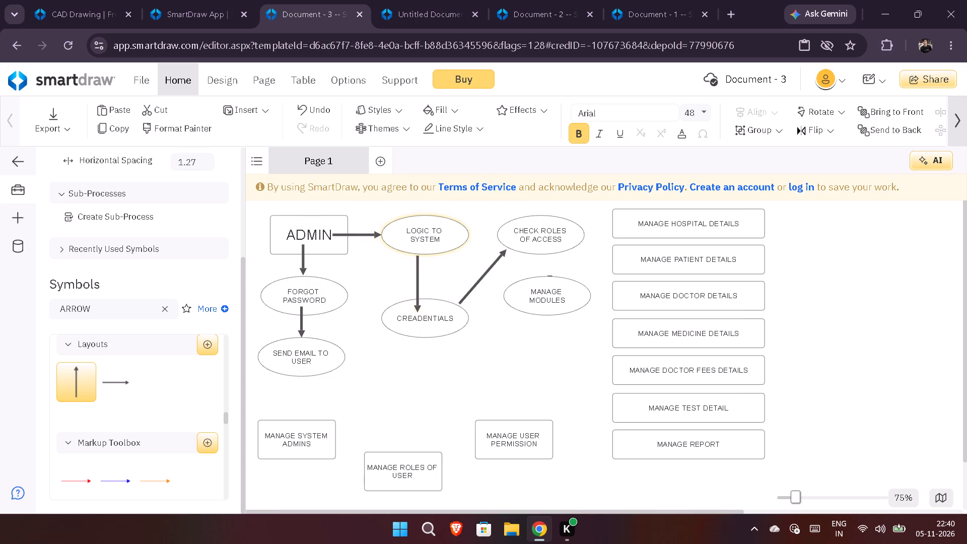
pyautogui.moveTo(417, 255); pyautogui.dragTo(419, 248)
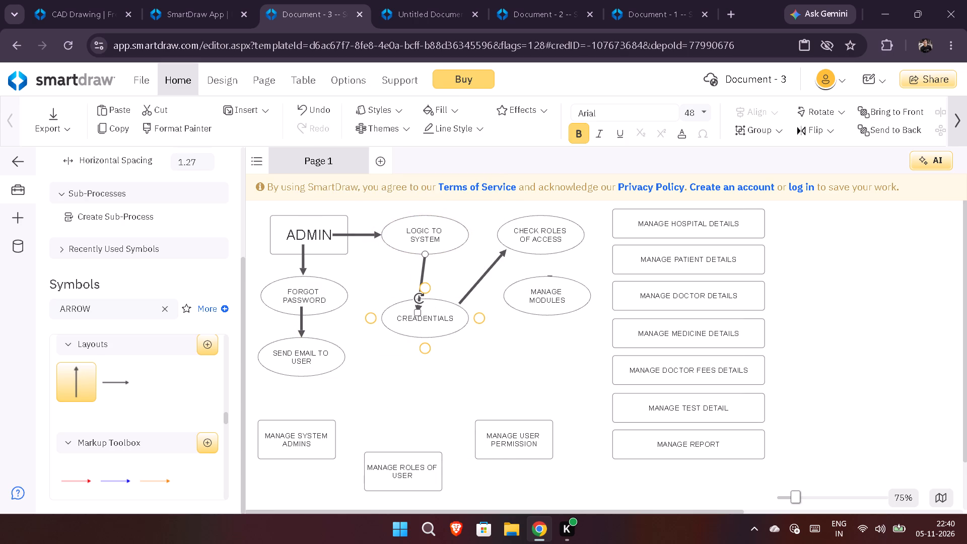
pyautogui.moveTo(420, 309); pyautogui.dragTo(427, 304)
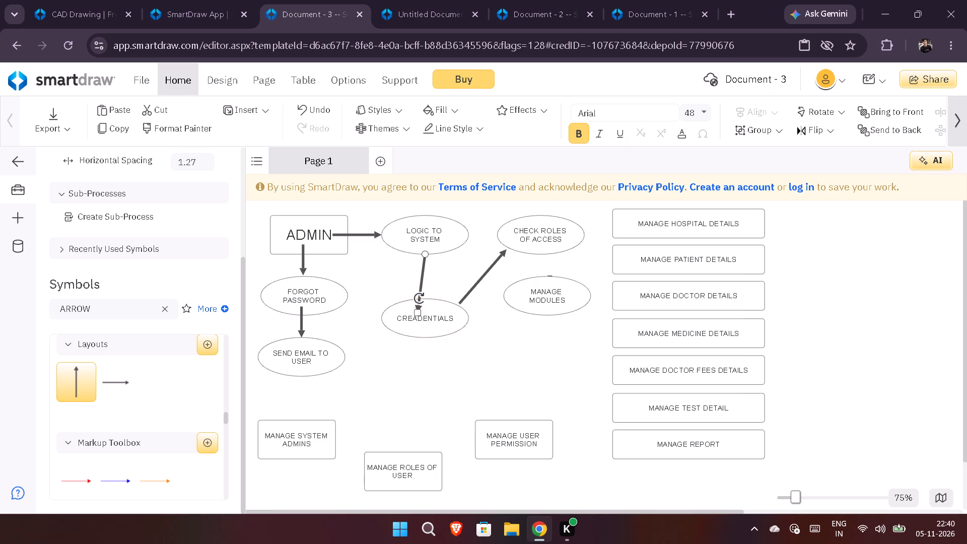
pyautogui.moveTo(419, 312); pyautogui.dragTo(420, 312)
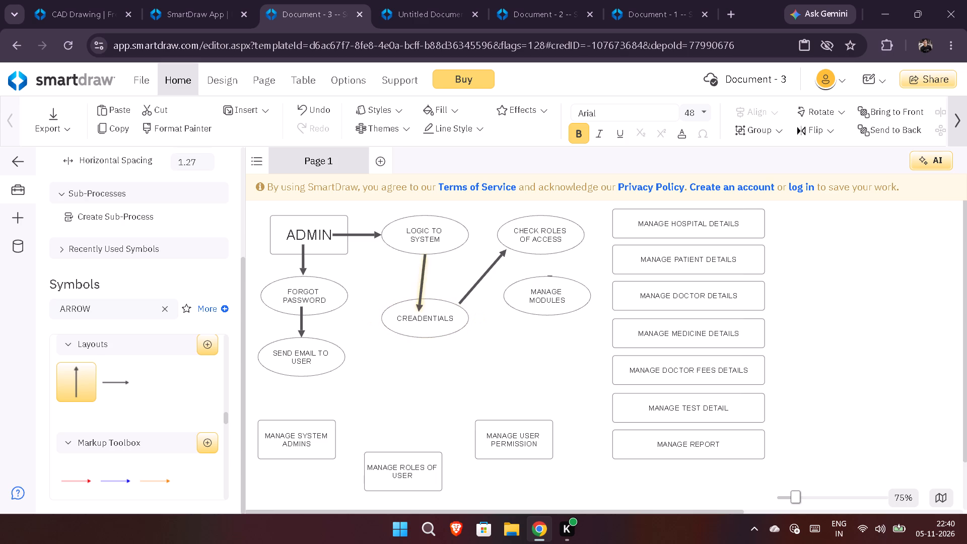
pyautogui.moveTo(420, 312); pyautogui.dragTo(428, 299)
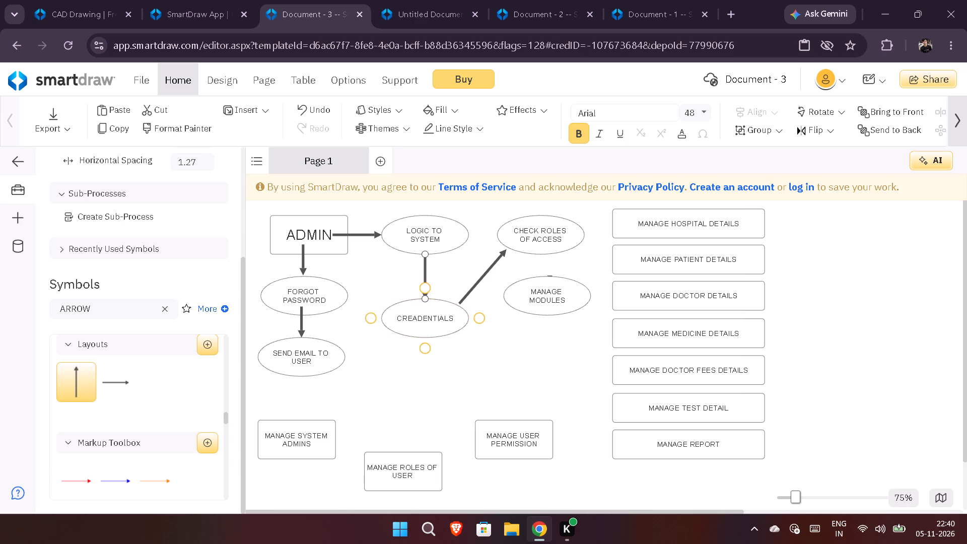
pyautogui.click(443, 274)
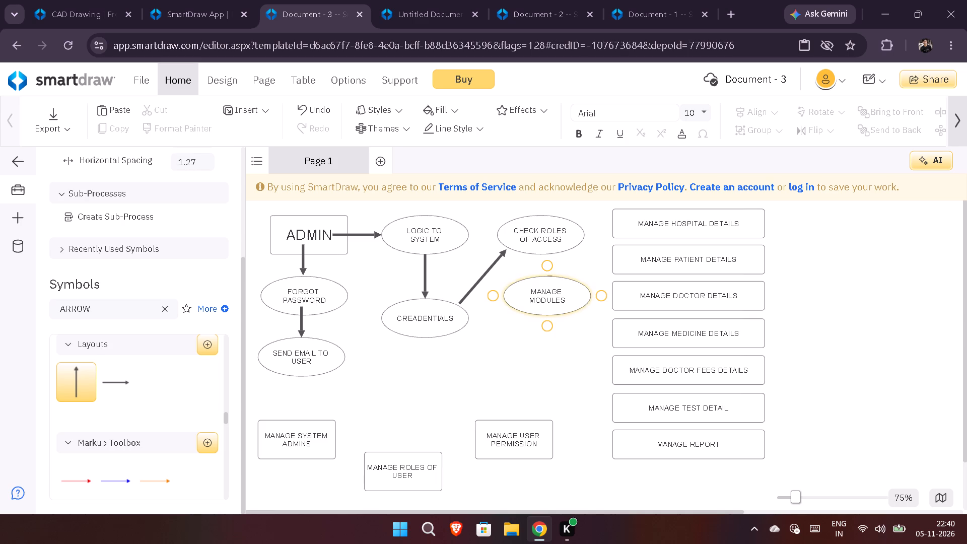
# Paste another copy of the downward arrow at the upper edge of the MANAGE MODULES ellipse.
pyautogui.rightClick(573, 266)
pyautogui.click(608, 296)
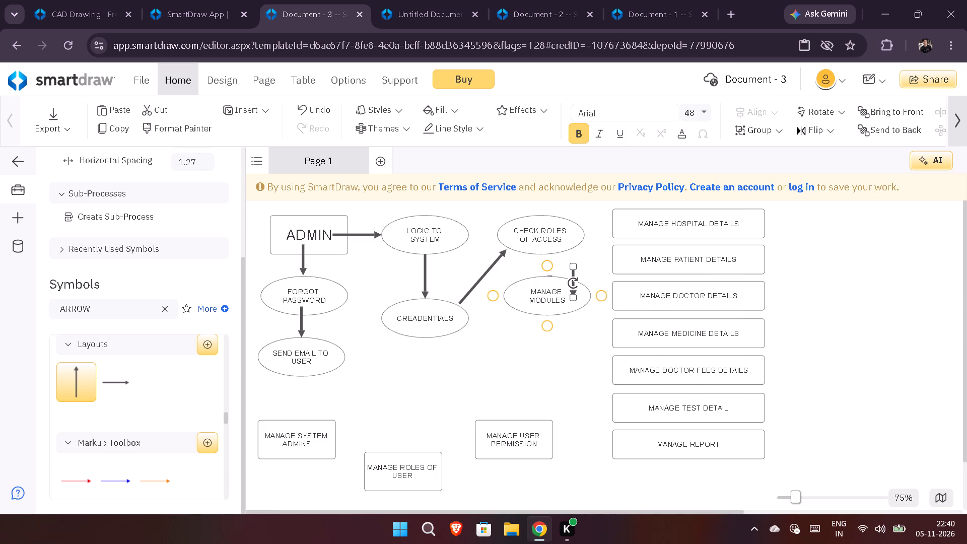
pyautogui.click(588, 277)
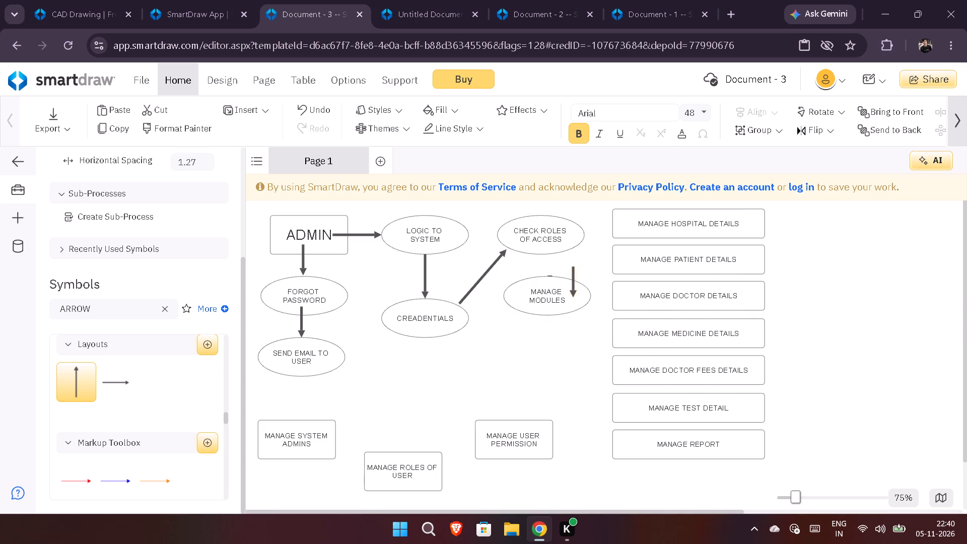
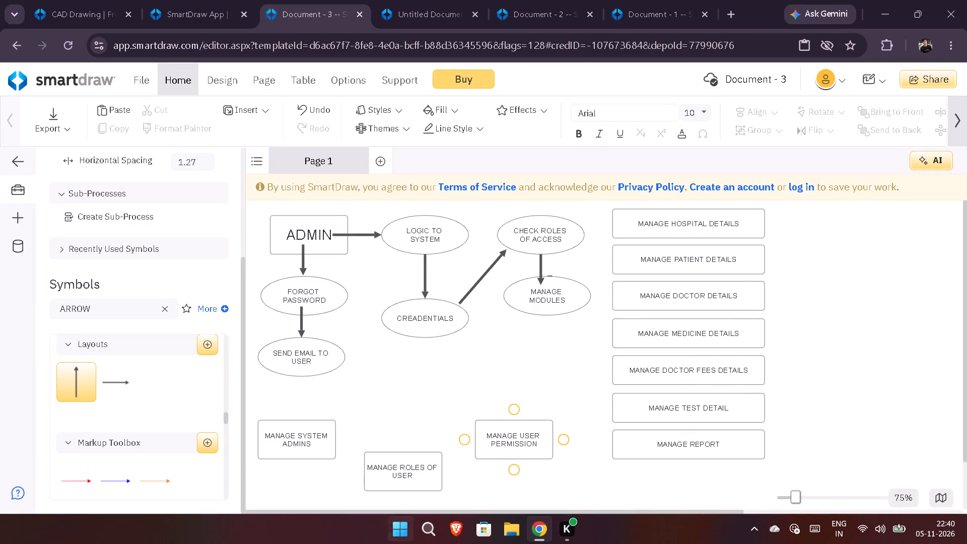
# Paste a copy of the arrow and connect it from the lower edge of MANAGE MODULES to the top of MANAGE SYSTEM ADMINS.
pyautogui.rightClick(471, 355)
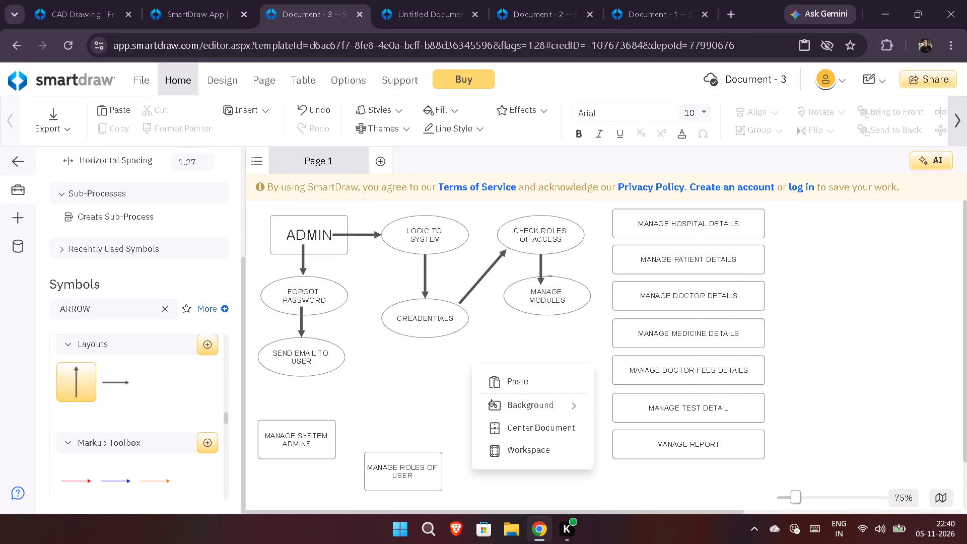
pyautogui.click(506, 382)
pyautogui.moveTo(472, 384); pyautogui.dragTo(472, 386)
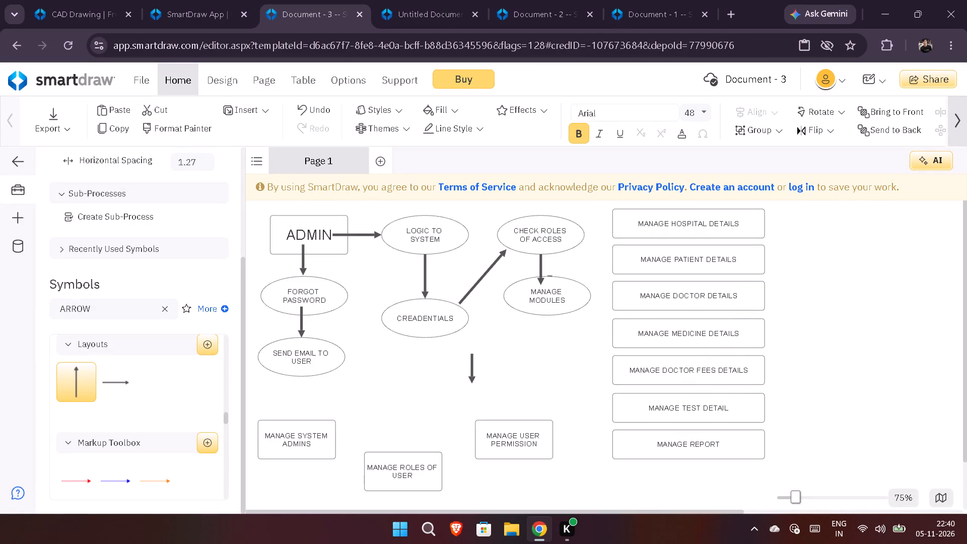
pyautogui.moveTo(472, 386); pyautogui.dragTo(319, 425)
pyautogui.moveTo(473, 352); pyautogui.dragTo(516, 305)
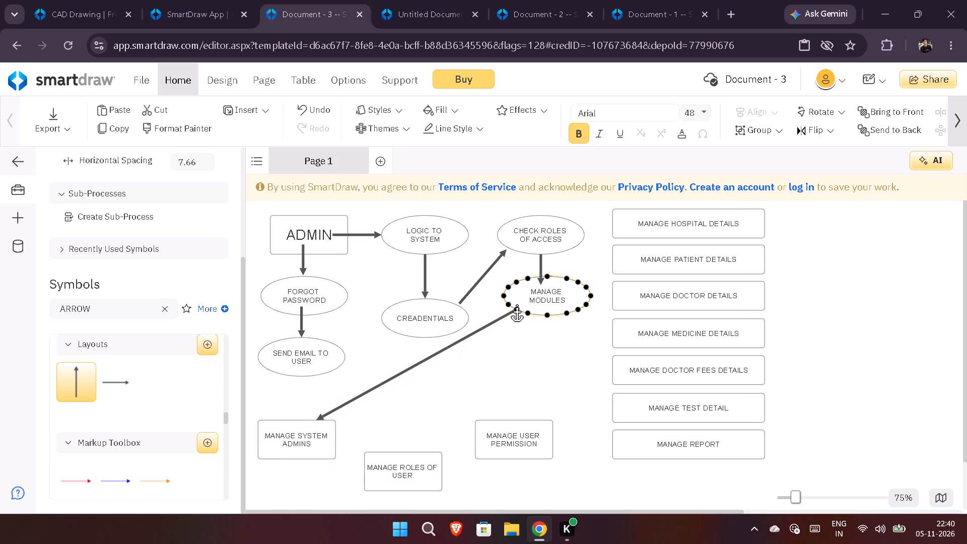
pyautogui.moveTo(516, 305); pyautogui.dragTo(511, 301)
pyautogui.click(501, 326)
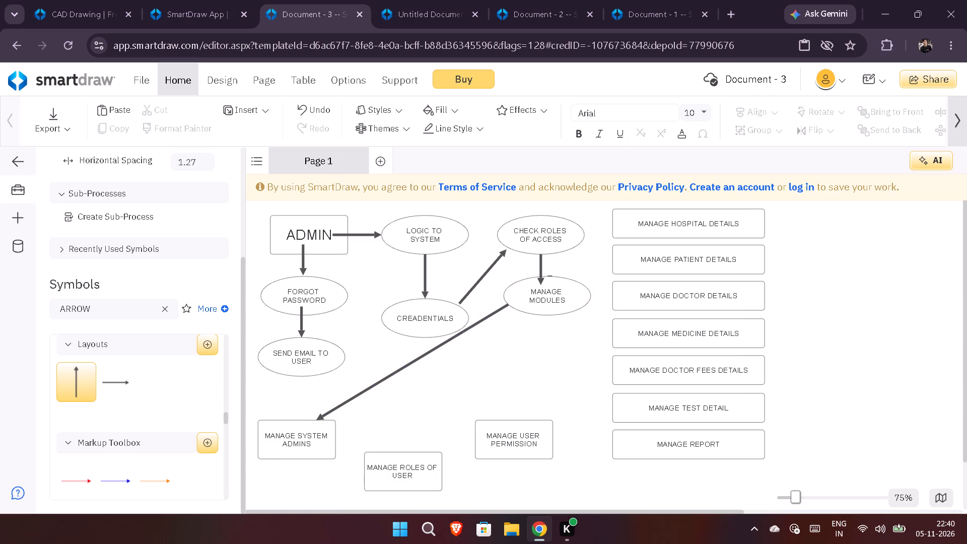
# Paste another arrow and connect it from the lower edge of MANAGE MODULES to the top centre of MANAGE ROLES OF USER.
pyautogui.rightClick(455, 398)
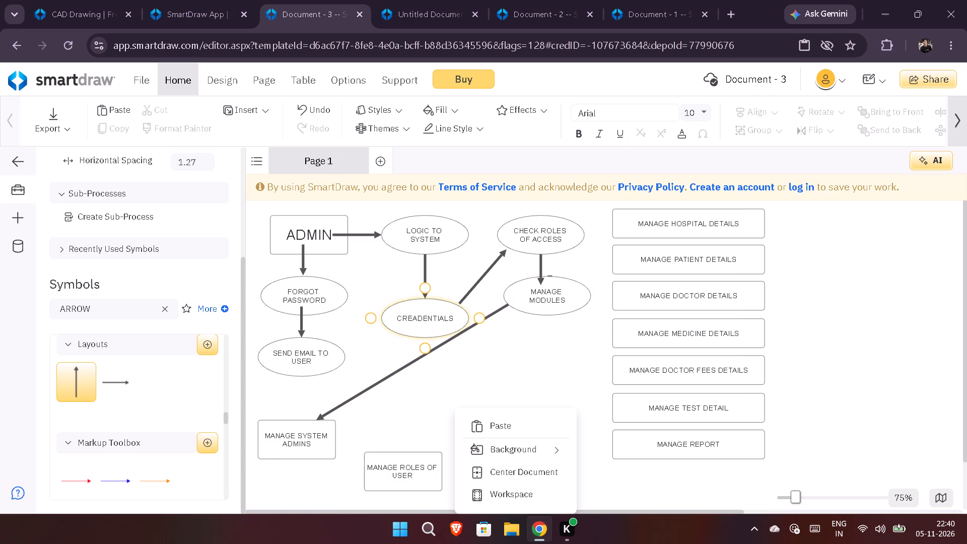
pyautogui.click(493, 426)
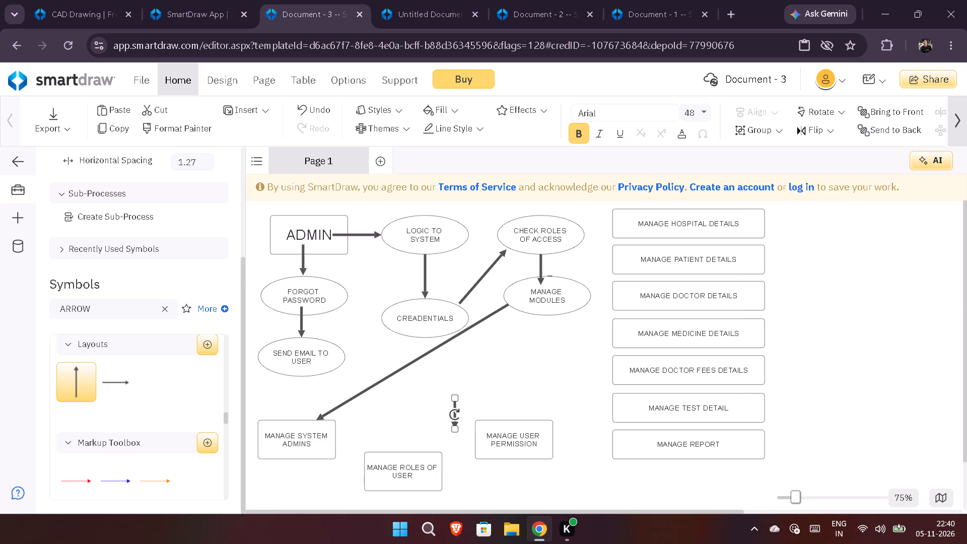
pyautogui.moveTo(454, 396); pyautogui.dragTo(517, 311)
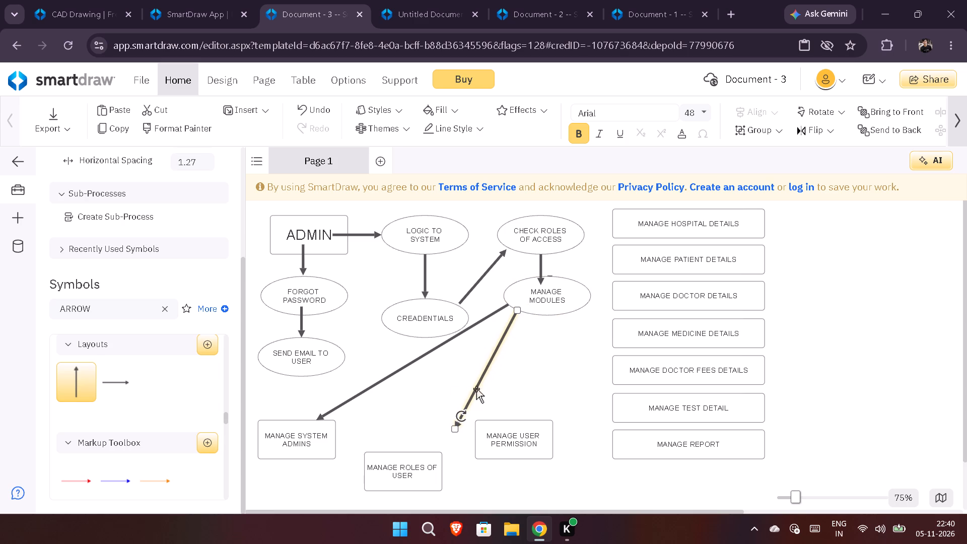
pyautogui.moveTo(456, 429); pyautogui.dragTo(391, 455)
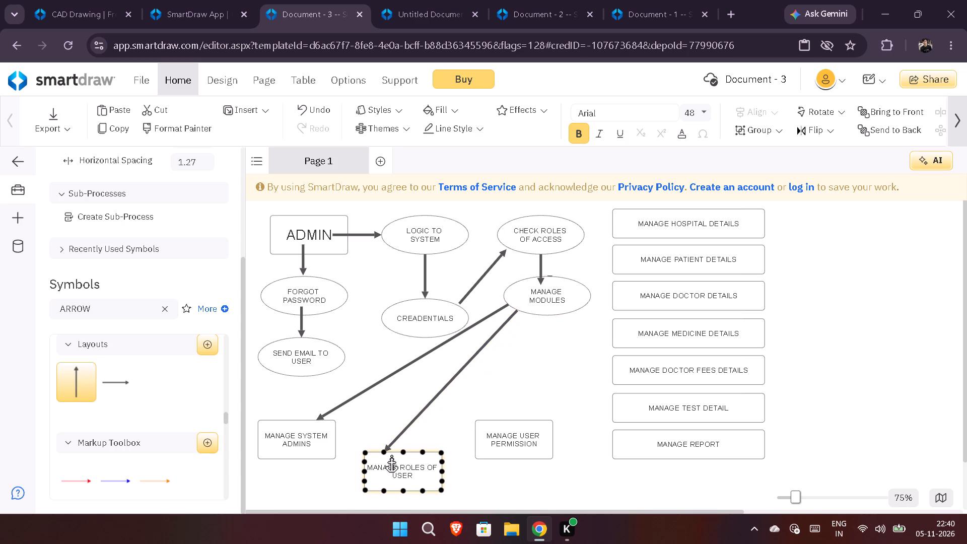
pyautogui.moveTo(391, 455); pyautogui.dragTo(402, 456)
pyautogui.click(509, 375)
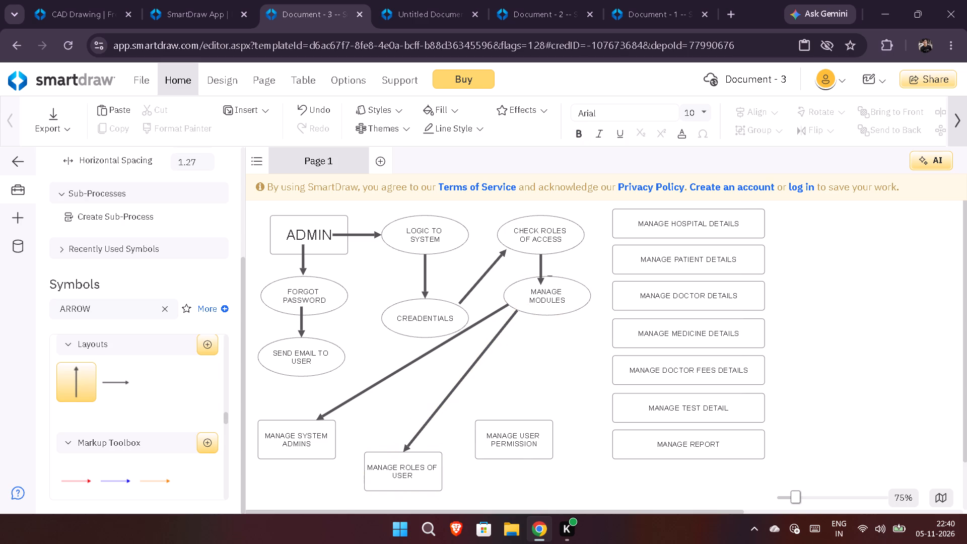
# Move the head of the MANAGE SYSTEM ADMINS arrow to that box's upper-right corner.
pyautogui.click(323, 415)
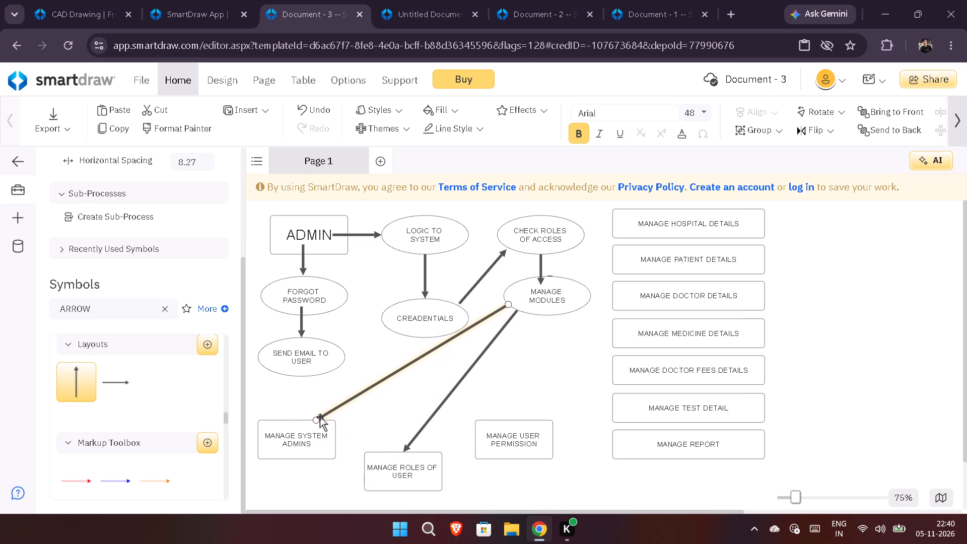
pyautogui.moveTo(316, 417); pyautogui.dragTo(321, 414)
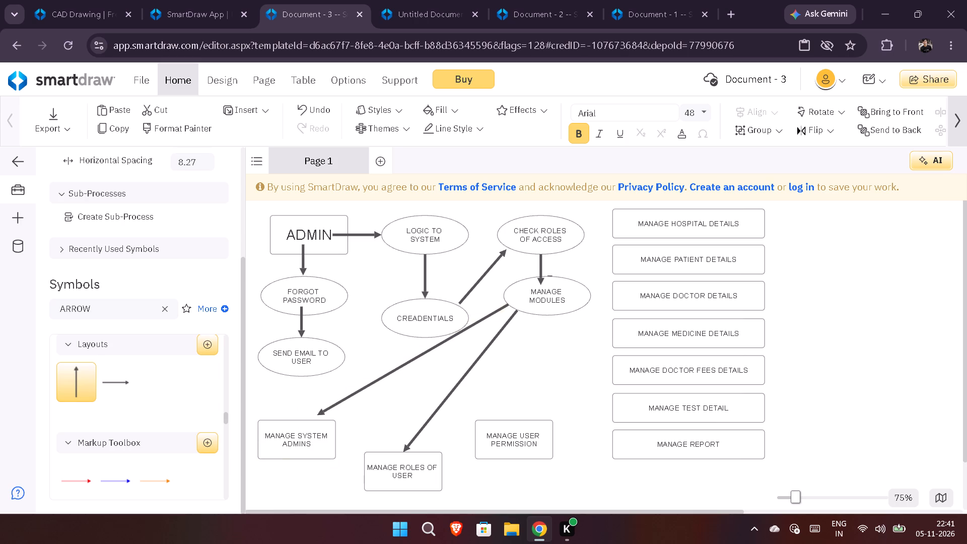
pyautogui.moveTo(321, 414); pyautogui.dragTo(331, 421)
pyautogui.click(409, 415)
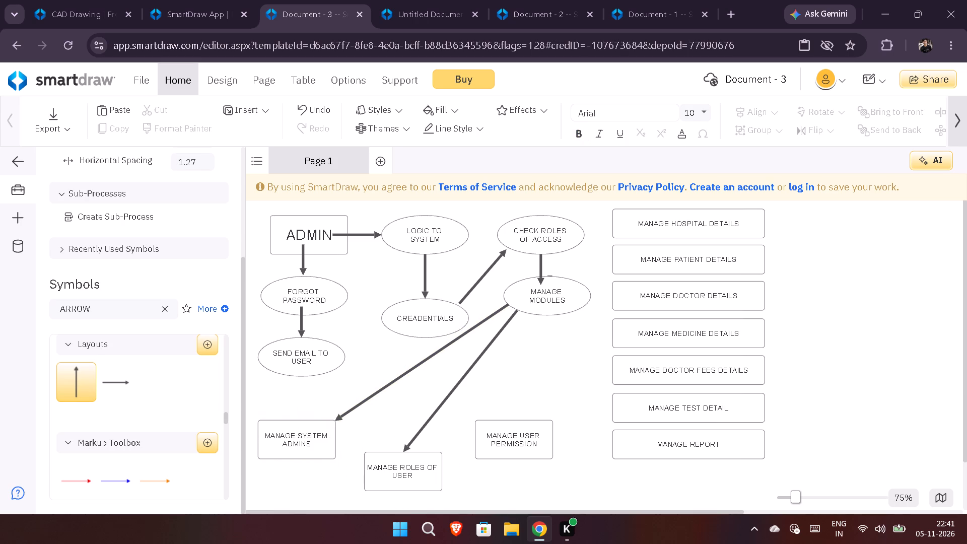
# Paste another arrow and connect it from the lower edge of MANAGE MODULES to the top of MANAGE USER PERMISSION.
pyautogui.rightClick(513, 358)
pyautogui.click(533, 381)
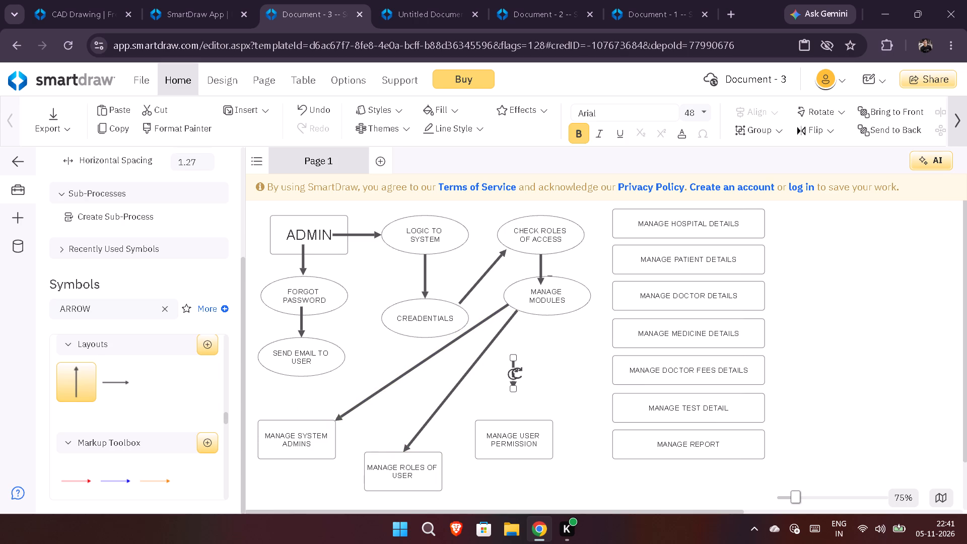
pyautogui.moveTo(515, 359); pyautogui.dragTo(533, 311)
pyautogui.moveTo(514, 384); pyautogui.dragTo(509, 424)
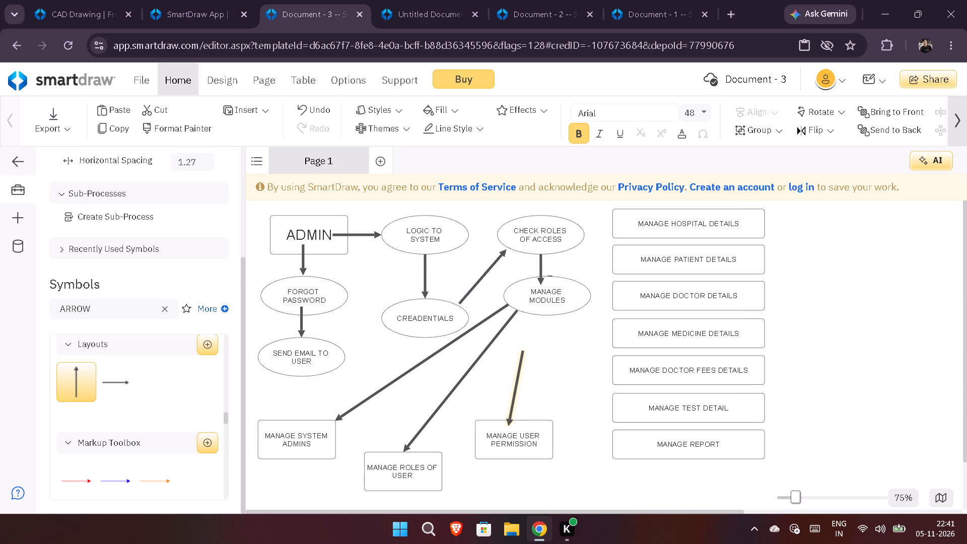
pyautogui.moveTo(509, 424); pyautogui.dragTo(509, 423)
pyautogui.moveTo(523, 350); pyautogui.dragTo(523, 313)
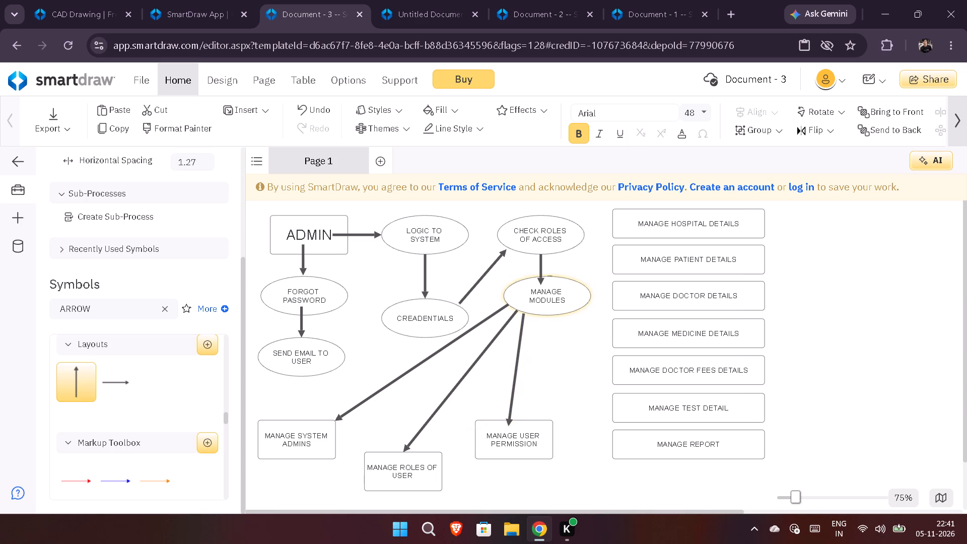
pyautogui.moveTo(523, 313); pyautogui.dragTo(532, 311)
pyautogui.click(533, 311)
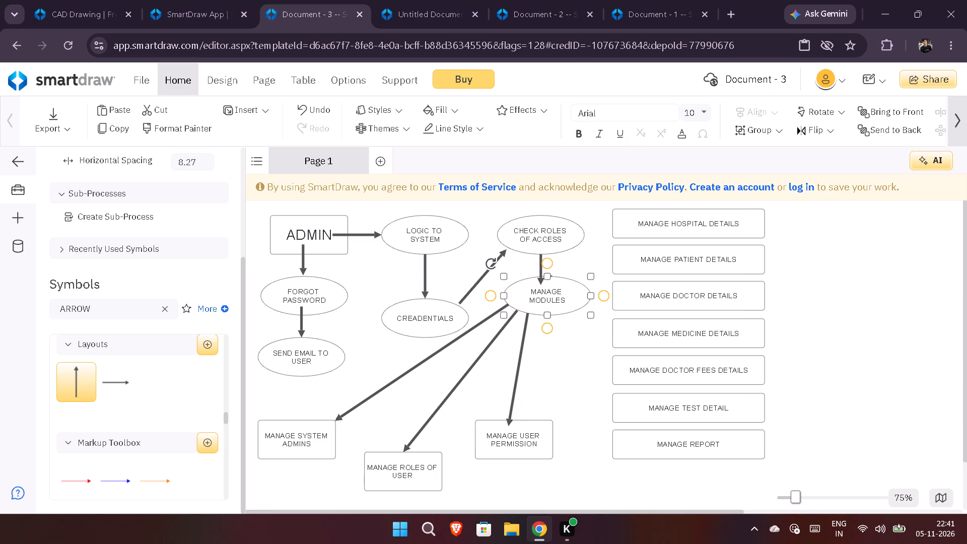
pyautogui.click(560, 404)
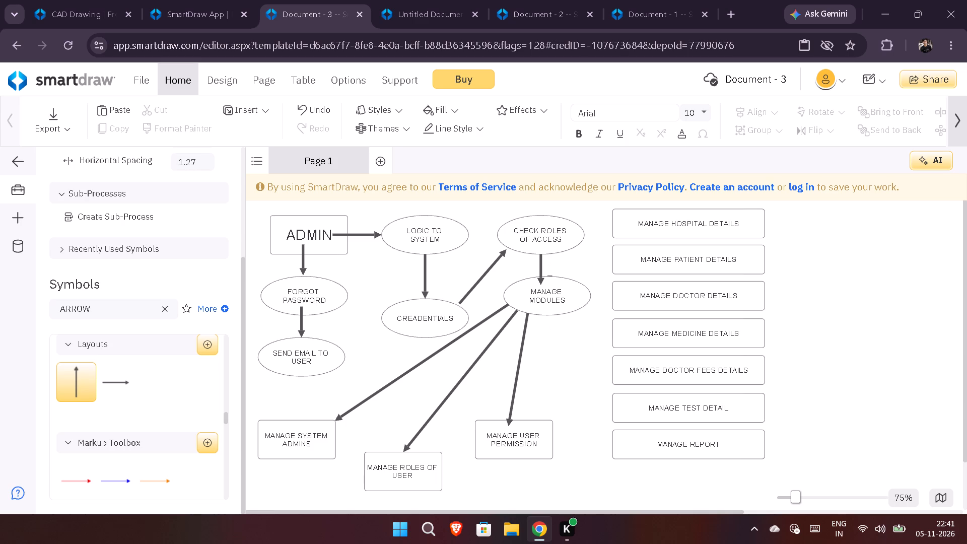
# Paste another arrow and connect it from the bottom centre of MANAGE MODULES to the left edge of MANAGE REPORT.
pyautogui.click(563, 354)
pyautogui.rightClick(569, 370)
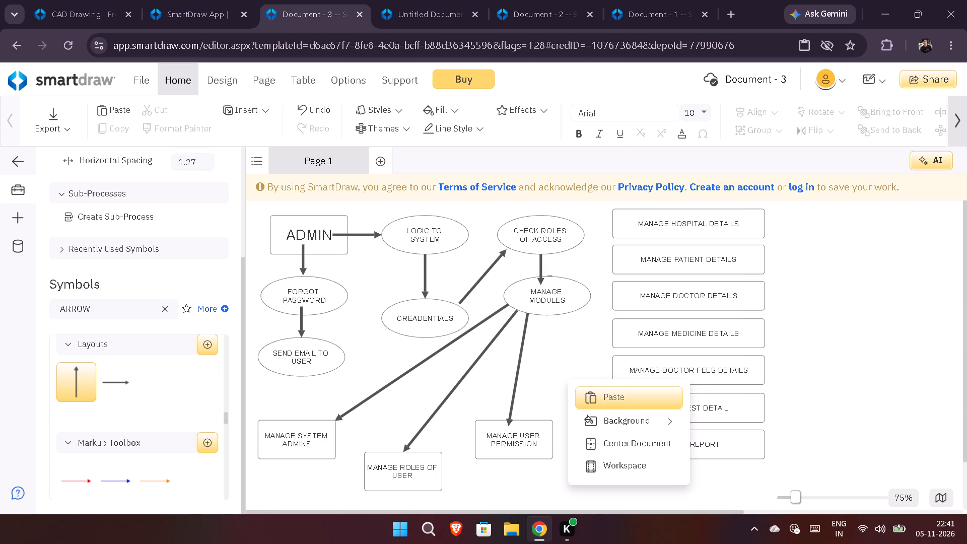
pyautogui.click(586, 397)
pyautogui.moveTo(568, 369); pyautogui.dragTo(561, 359)
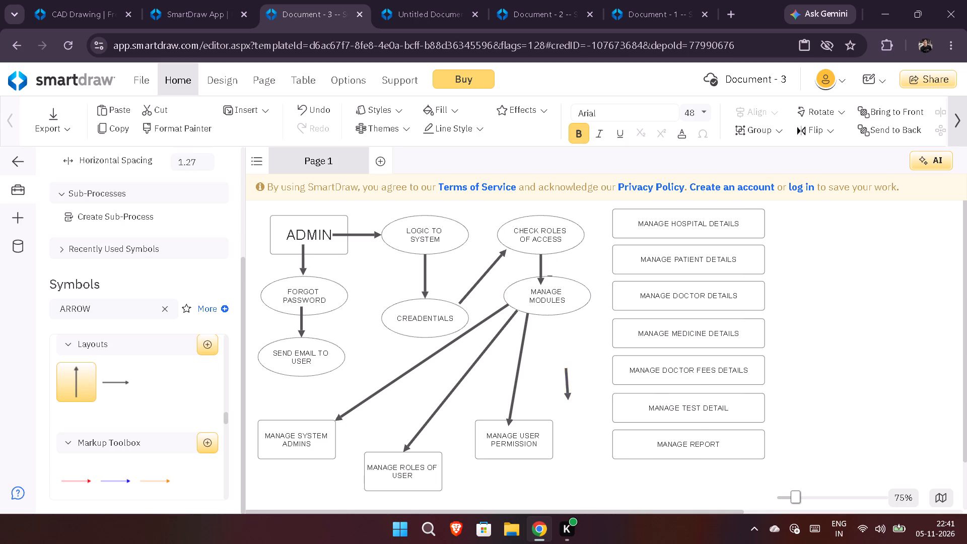
pyautogui.moveTo(561, 359); pyautogui.dragTo(540, 312)
pyautogui.moveTo(569, 399); pyautogui.dragTo(612, 451)
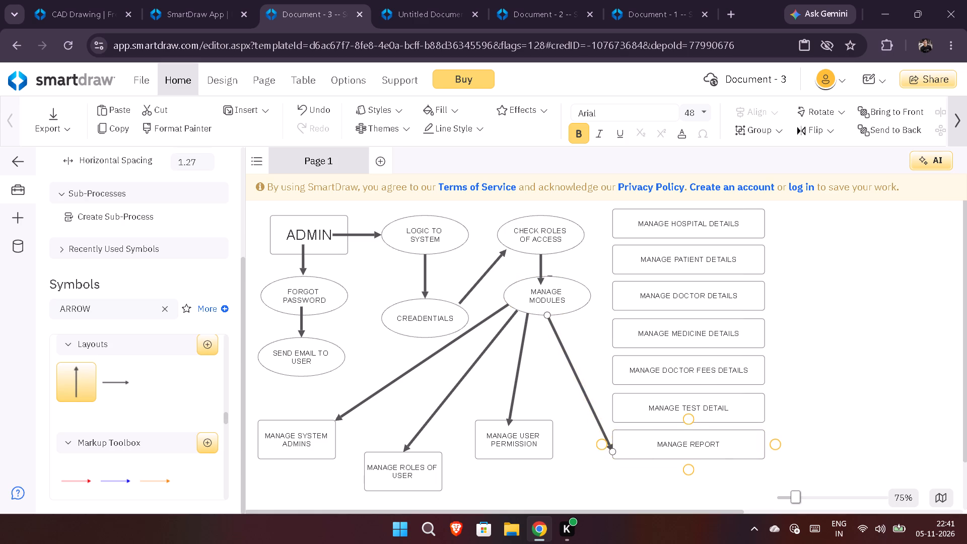
# Paste another arrow and connect it from the lower-right edge of MANAGE MODULES to the left edge of MANAGE TEST DETAIL.
pyautogui.rightClick(581, 338)
pyautogui.click(598, 366)
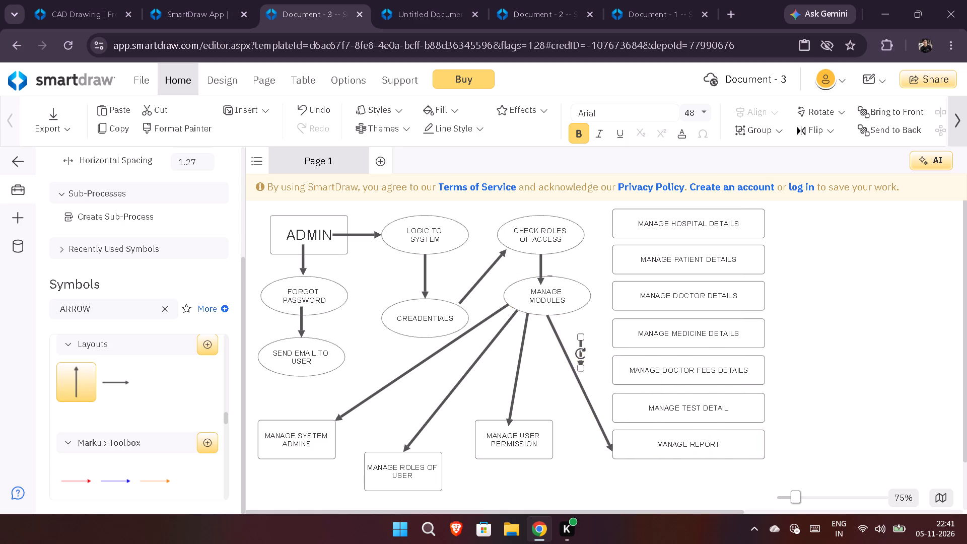
pyautogui.moveTo(584, 337); pyautogui.dragTo(560, 313)
pyautogui.moveTo(582, 368); pyautogui.dragTo(616, 414)
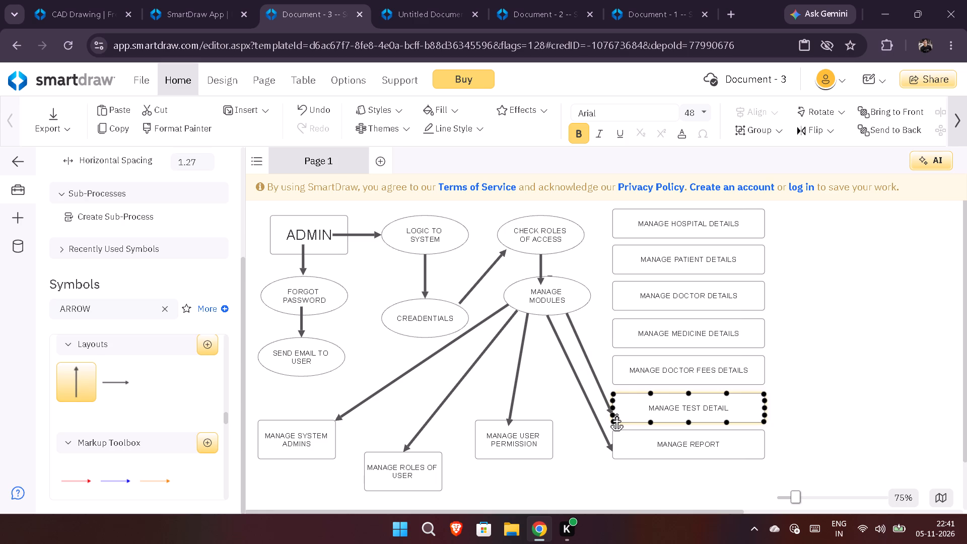
pyautogui.moveTo(616, 414); pyautogui.dragTo(616, 405)
# Paste another arrow and connect it from the lower-right edge of MANAGE MODULES to the left edge of MANAGE DOCTOR FEES DETAILS.
pyautogui.rightClick(597, 326)
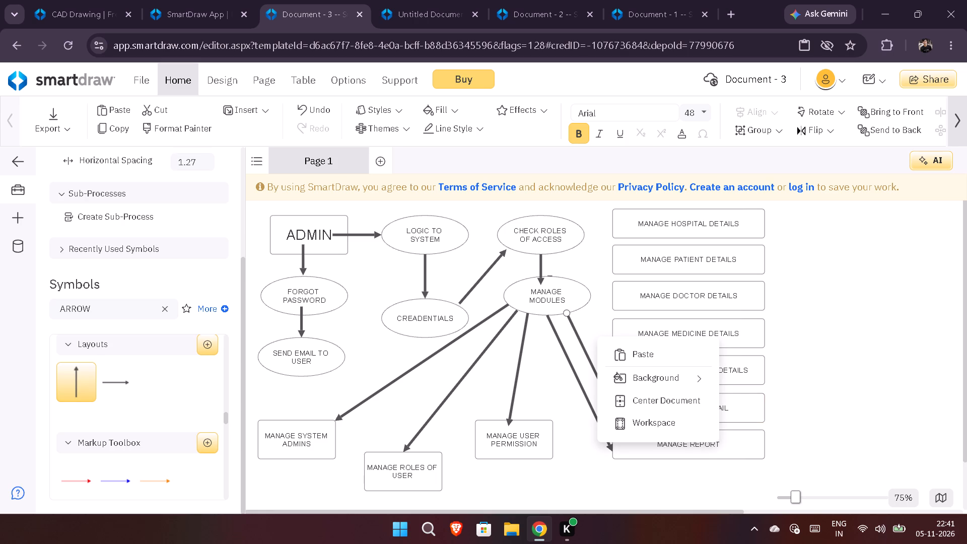
pyautogui.click(617, 359)
pyautogui.moveTo(596, 324); pyautogui.dragTo(591, 321)
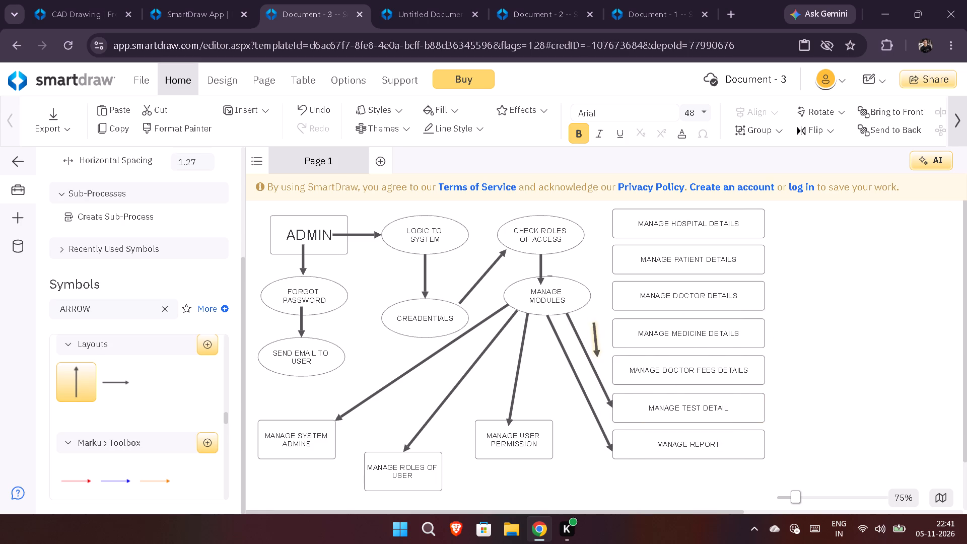
pyautogui.moveTo(591, 321); pyautogui.dragTo(576, 313)
pyautogui.moveTo(598, 358); pyautogui.dragTo(612, 371)
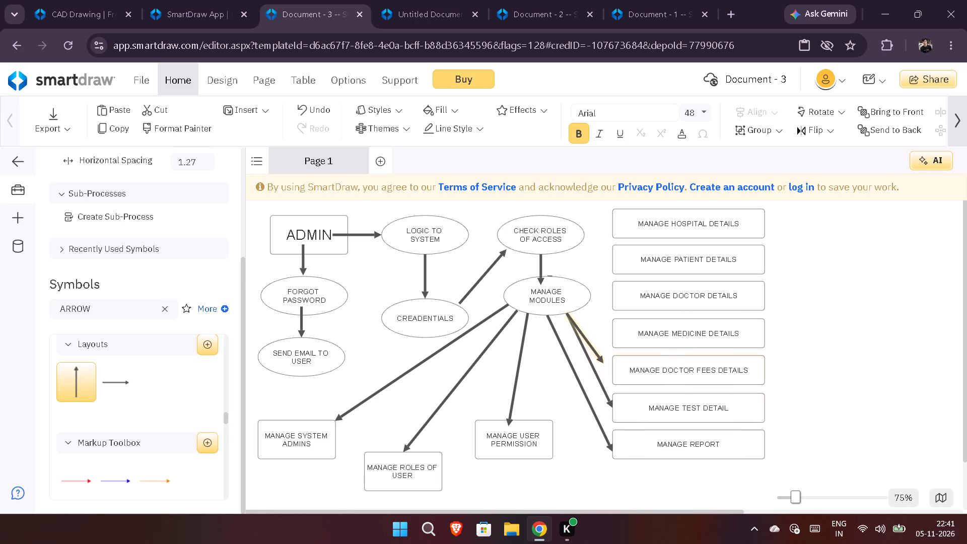
pyautogui.moveTo(612, 371); pyautogui.dragTo(615, 370)
# Paste another arrow and connect it from the right-hand lower edge of MANAGE MODULES to the left edge of MANAGE MEDICINE DETAILS.
pyautogui.moveTo(528, 393); pyautogui.dragTo(534, 382, button='right')
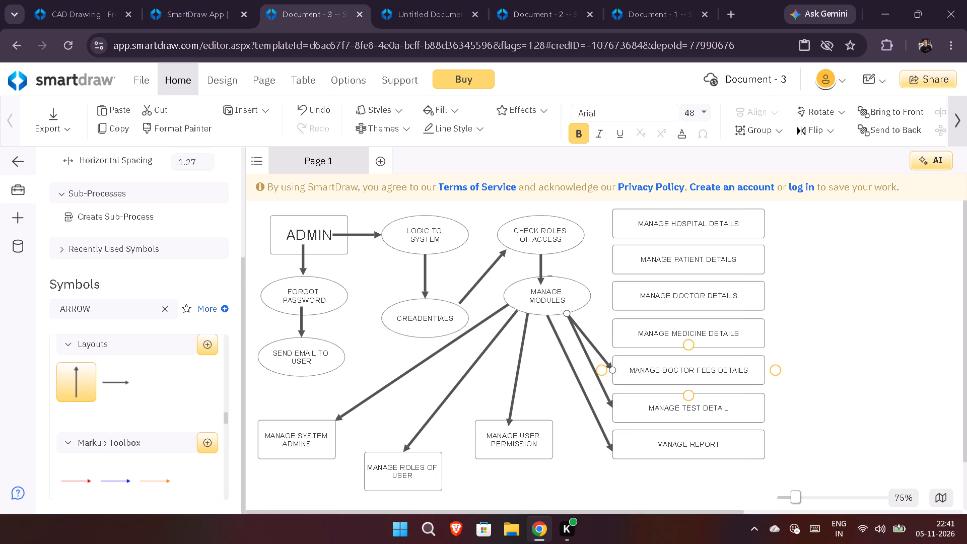
pyautogui.rightClick(552, 366)
pyautogui.click(586, 387)
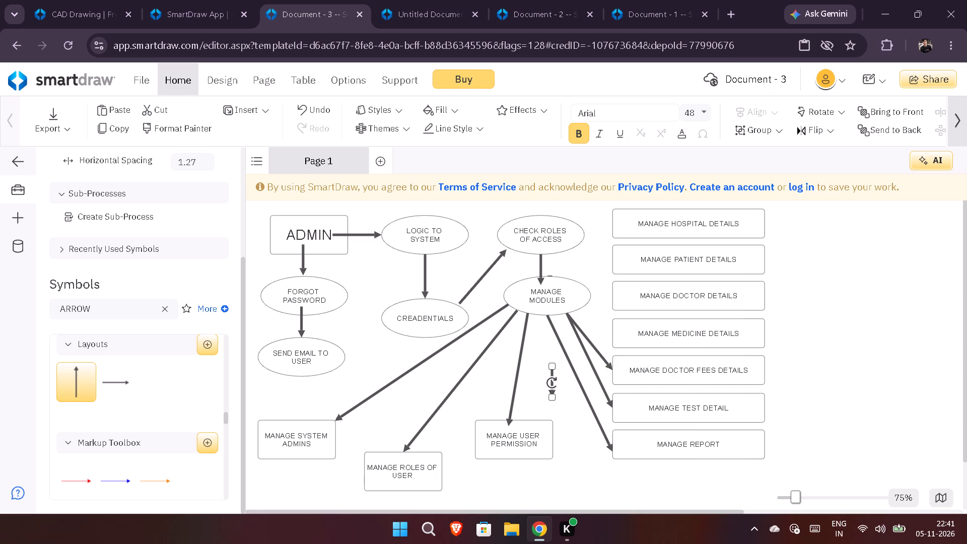
pyautogui.moveTo(551, 364); pyautogui.dragTo(580, 313)
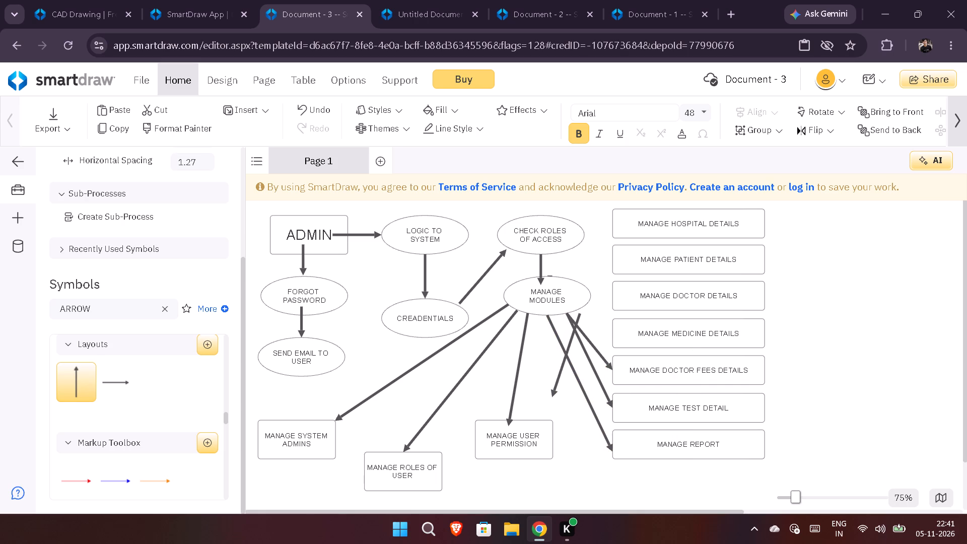
pyautogui.moveTo(580, 313); pyautogui.dragTo(580, 306)
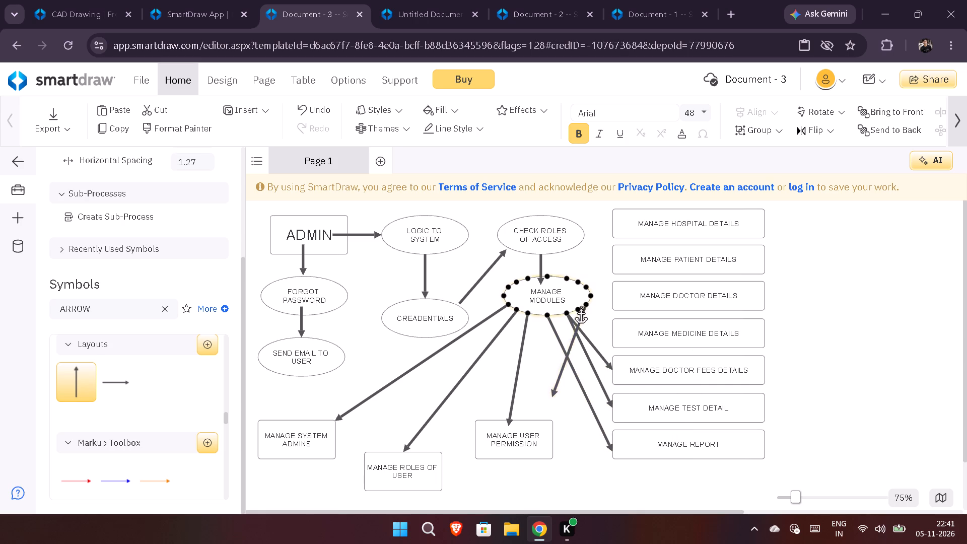
pyautogui.moveTo(580, 306); pyautogui.dragTo(577, 306)
pyautogui.moveTo(554, 395); pyautogui.dragTo(602, 348)
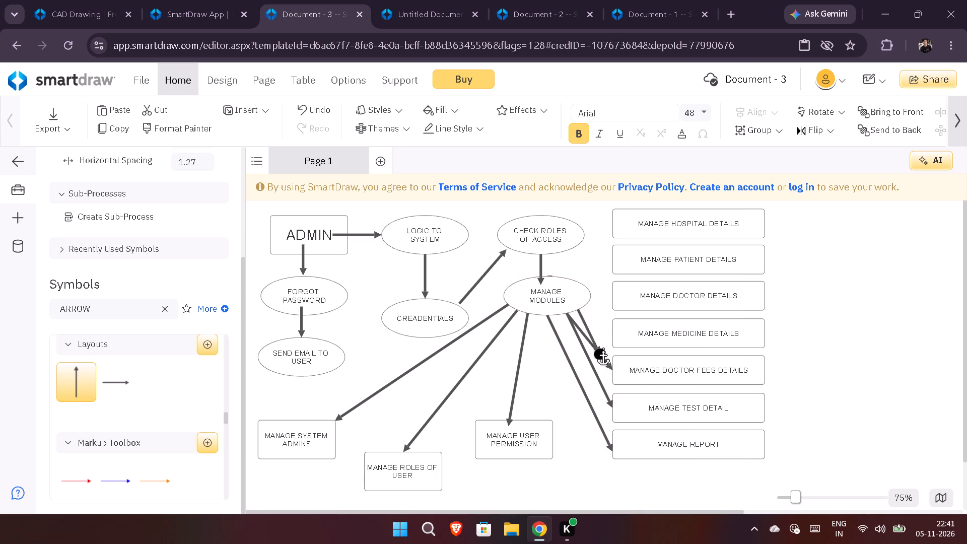
pyautogui.moveTo(602, 348); pyautogui.dragTo(613, 333)
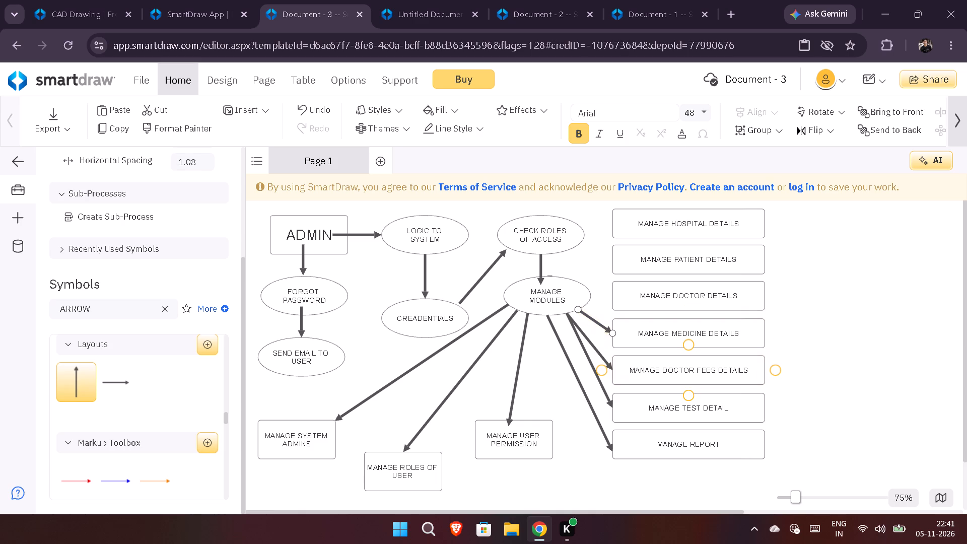
pyautogui.moveTo(580, 308); pyautogui.dragTo(584, 303)
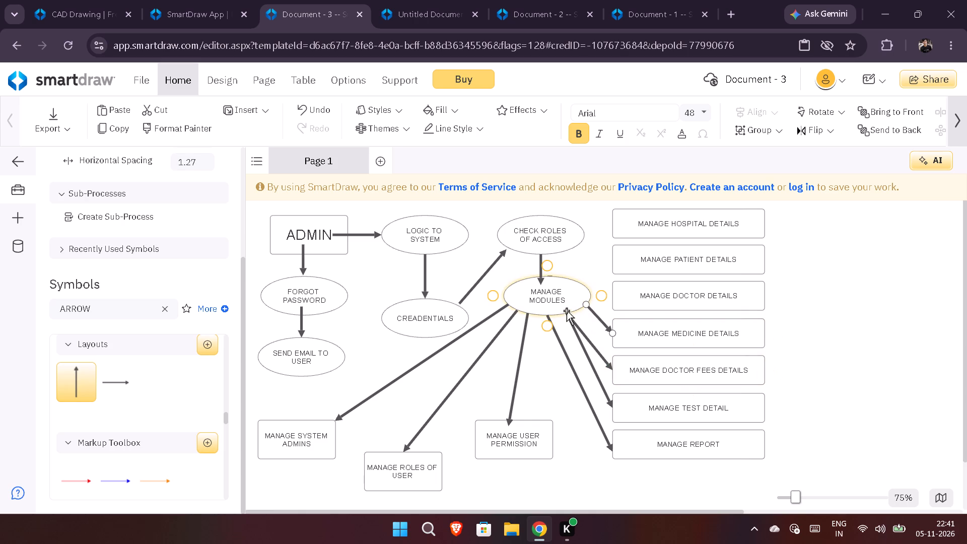
# Reattach the MANAGE TEST DETAIL and MANAGE DOCTOR FEES DETAILS arrows to separate start points along the lower-right edge of MANAGE MODULES.
pyautogui.click(566, 313)
pyautogui.moveTo(567, 312); pyautogui.dragTo(572, 311)
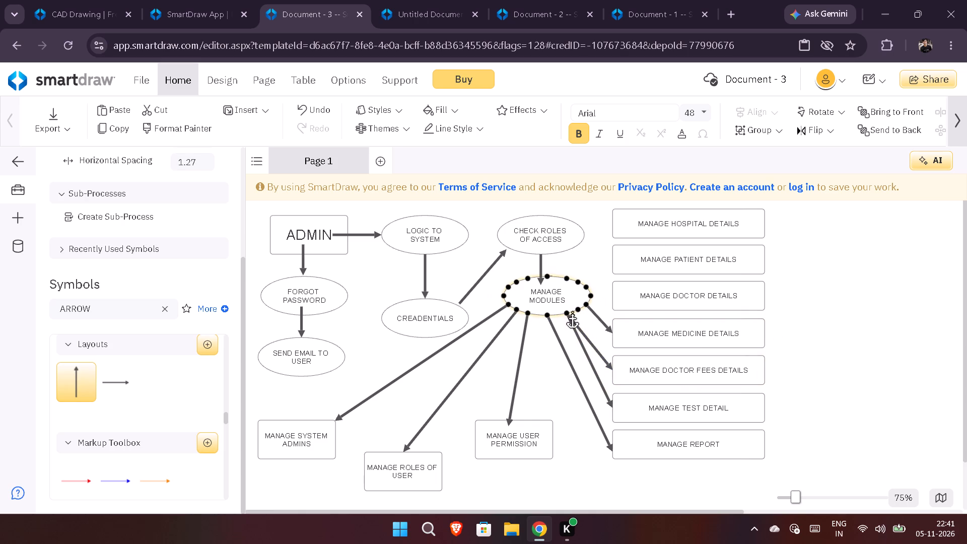
pyautogui.moveTo(572, 311); pyautogui.dragTo(573, 311)
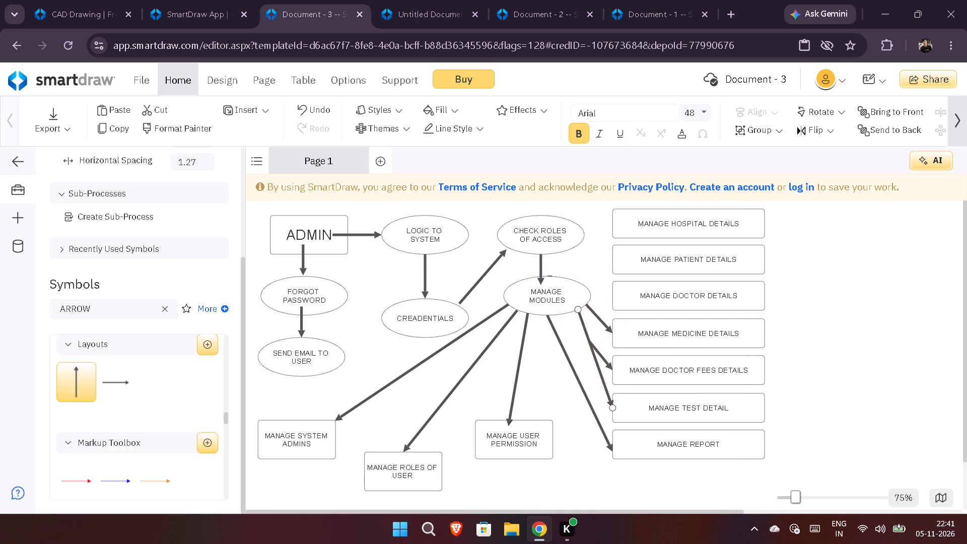
pyautogui.moveTo(579, 310); pyautogui.dragTo(562, 315)
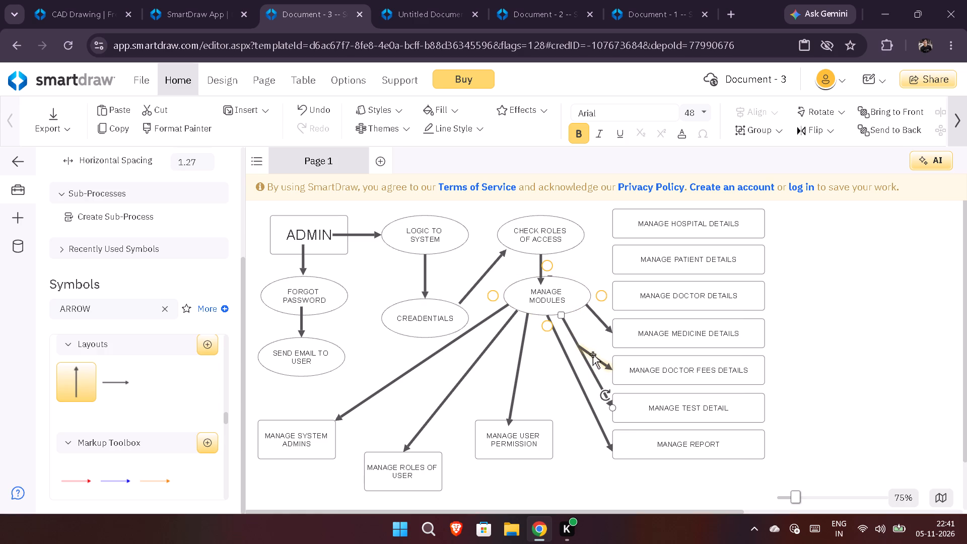
pyautogui.click(592, 353)
pyautogui.moveTo(579, 346); pyautogui.dragTo(582, 315)
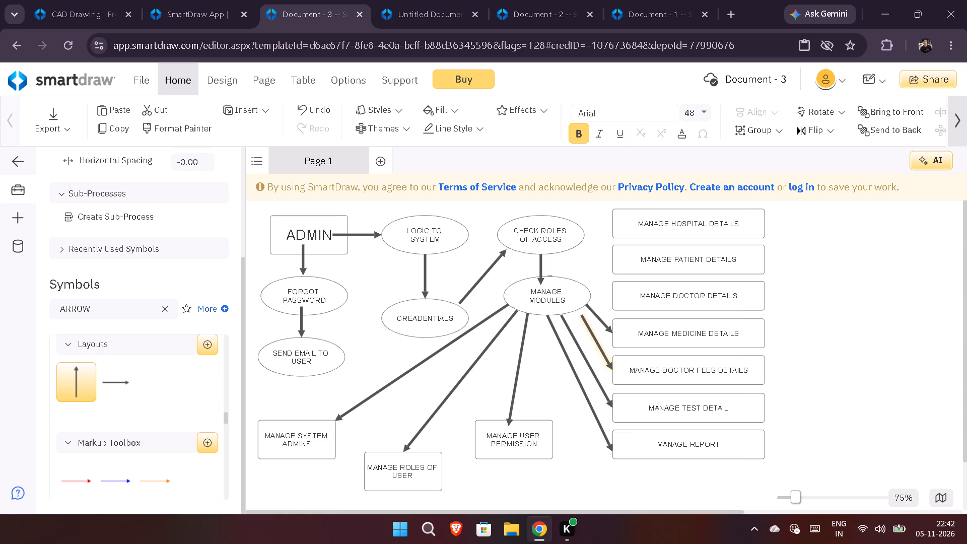
pyautogui.moveTo(582, 315); pyautogui.dragTo(574, 310)
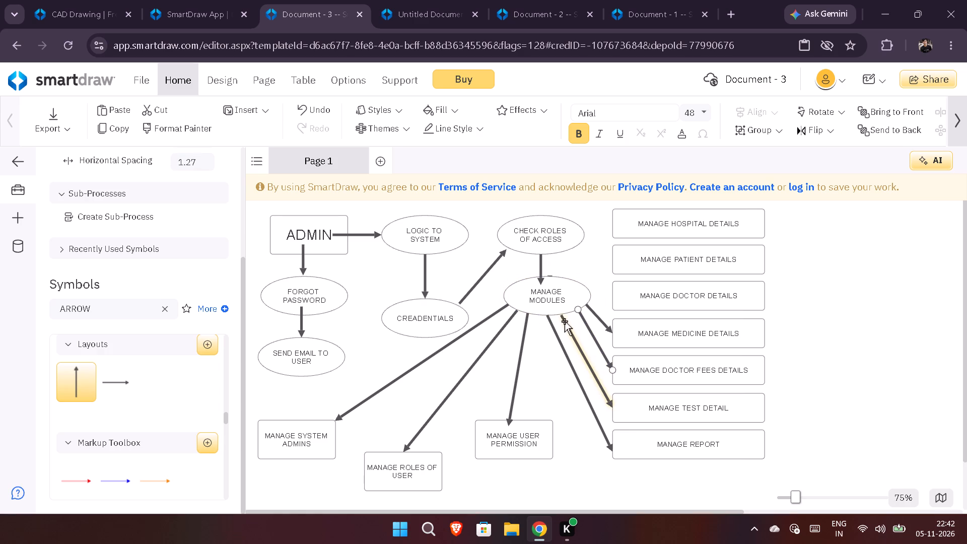
pyautogui.click(562, 316)
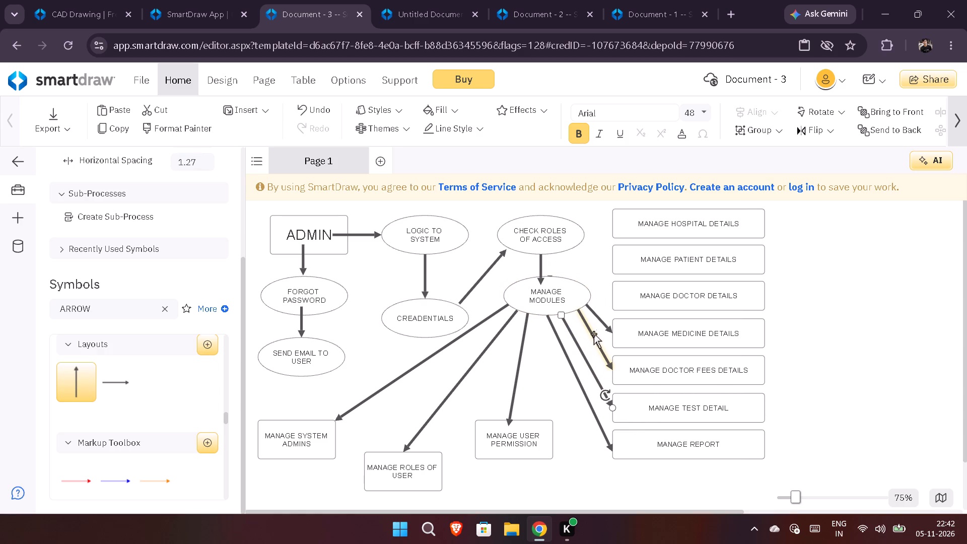
pyautogui.moveTo(563, 315); pyautogui.dragTo(564, 315)
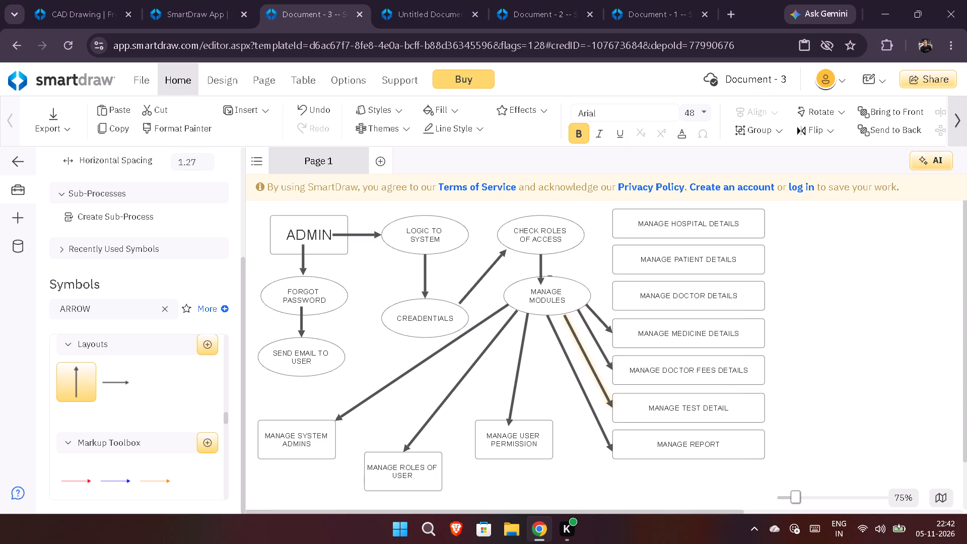
pyautogui.moveTo(564, 315); pyautogui.dragTo(569, 312)
pyautogui.click(591, 274)
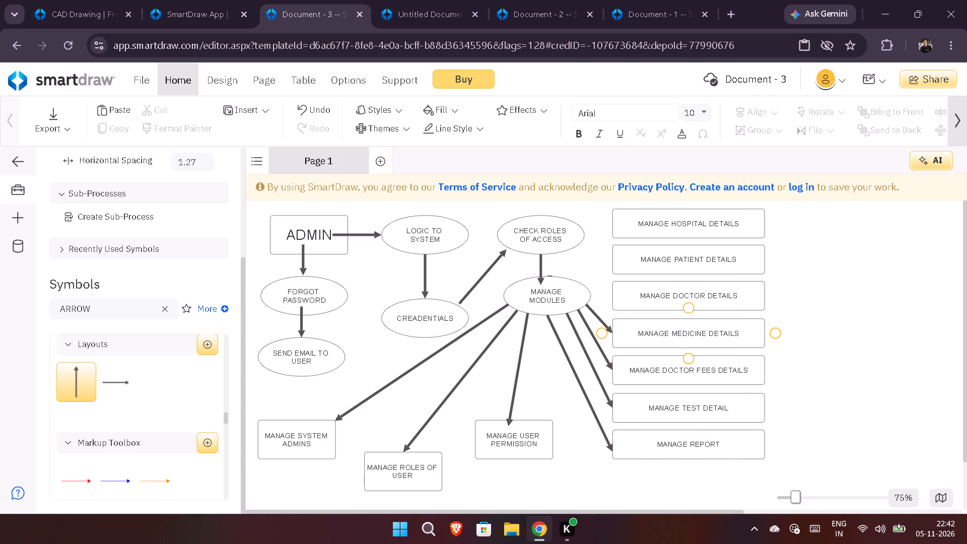
# Paste another arrow and connect it from the right end of MANAGE MODULES to the left edge of MANAGE DOCTOR DETAILS.
pyautogui.rightClick(587, 268)
pyautogui.click(616, 288)
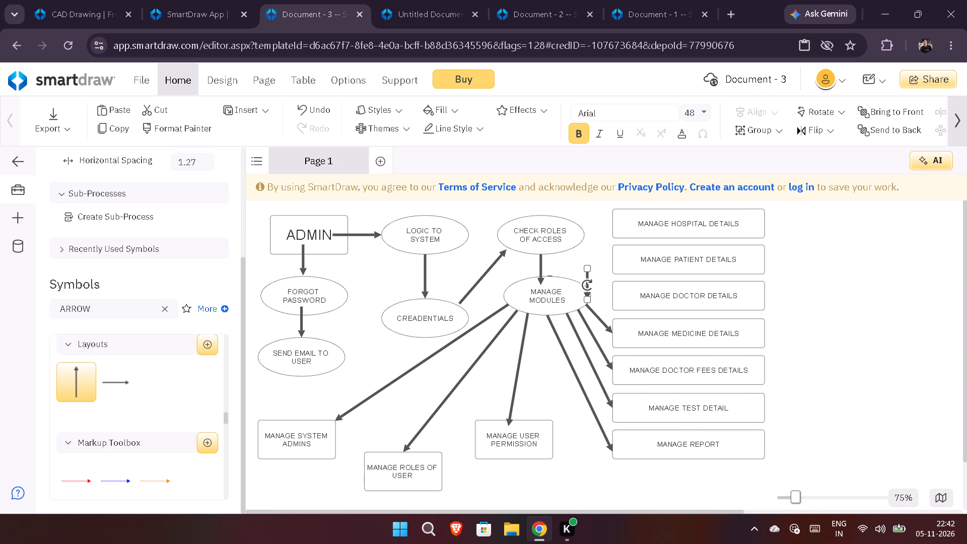
pyautogui.moveTo(588, 267); pyautogui.dragTo(605, 298)
pyautogui.moveTo(605, 298); pyautogui.dragTo(578, 258)
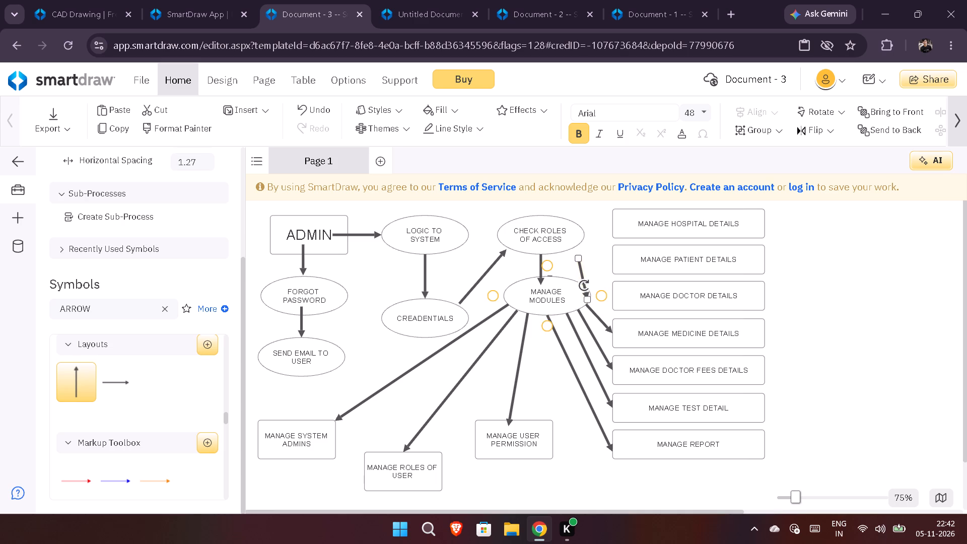
pyautogui.moveTo(586, 300); pyautogui.dragTo(613, 297)
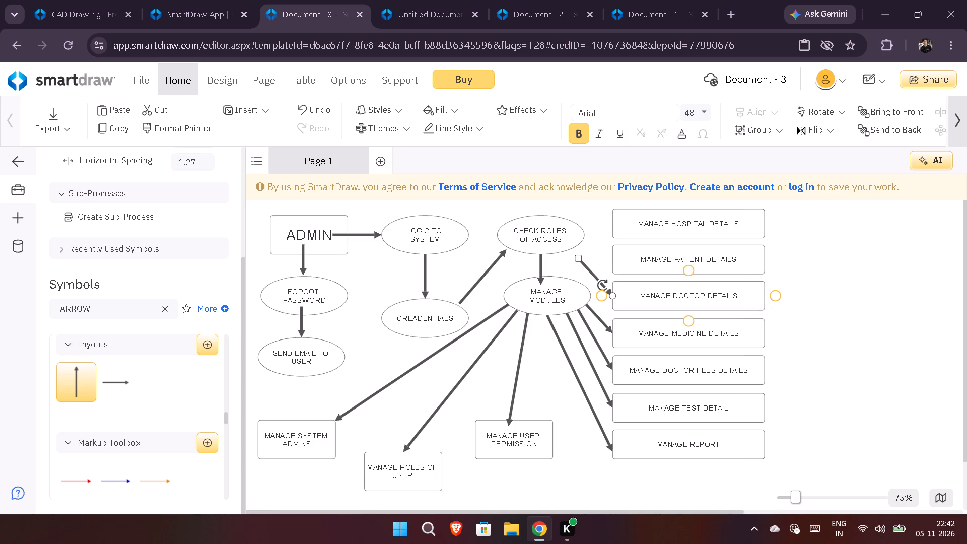
pyautogui.moveTo(580, 258); pyautogui.dragTo(595, 297)
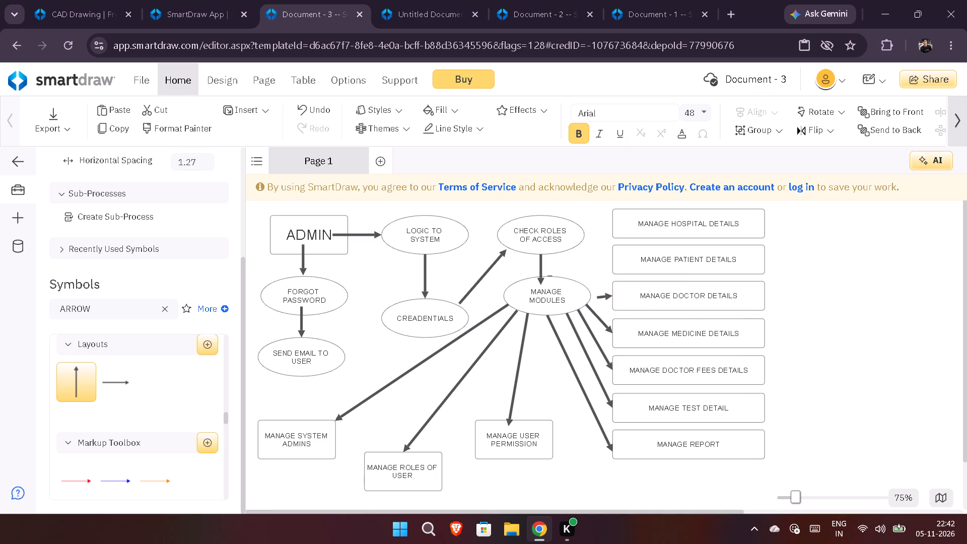
pyautogui.moveTo(595, 297); pyautogui.dragTo(592, 296)
pyautogui.moveTo(592, 296); pyautogui.dragTo(587, 294)
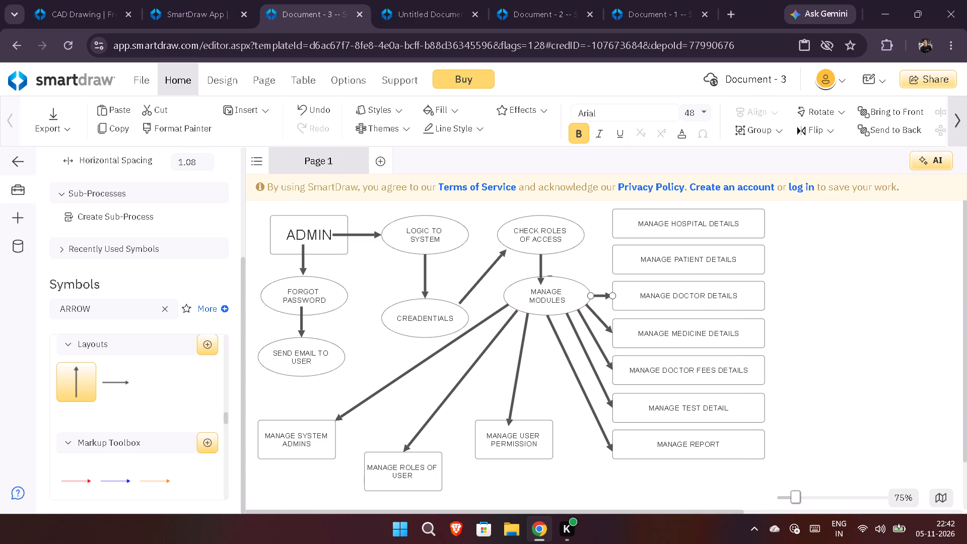
# Paste another arrow and connect it from the upper-right edge of MANAGE MODULES to the left edge of MANAGE PATIENT DETAILS.
pyautogui.rightClick(581, 251)
pyautogui.click(607, 283)
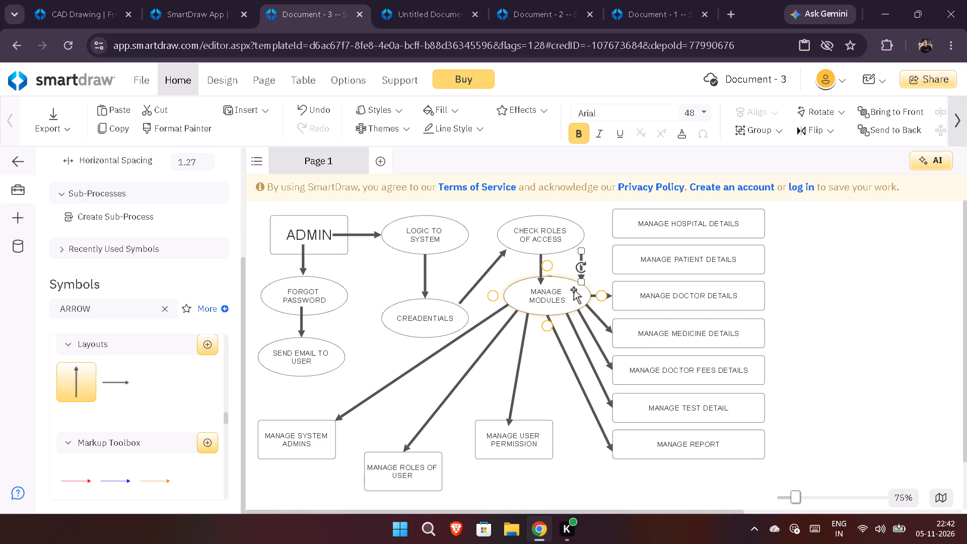
pyautogui.moveTo(581, 280); pyautogui.dragTo(614, 264)
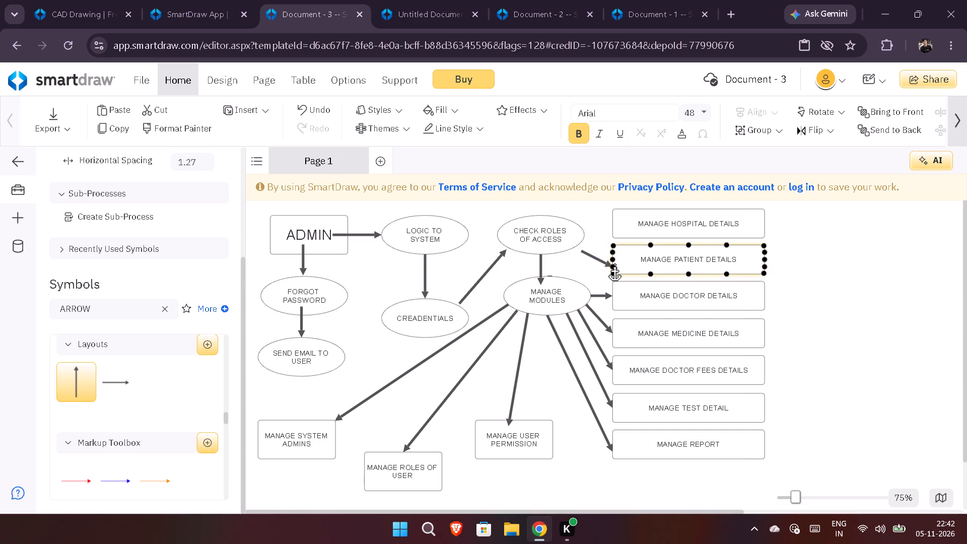
pyautogui.moveTo(614, 264); pyautogui.dragTo(615, 261)
pyautogui.moveTo(583, 251); pyautogui.dragTo(583, 257)
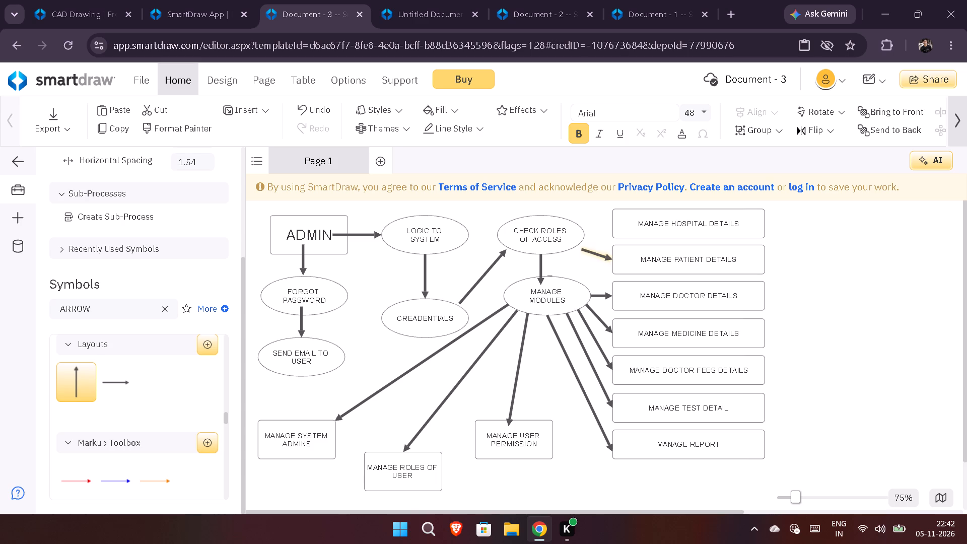
pyautogui.moveTo(583, 257); pyautogui.dragTo(584, 289)
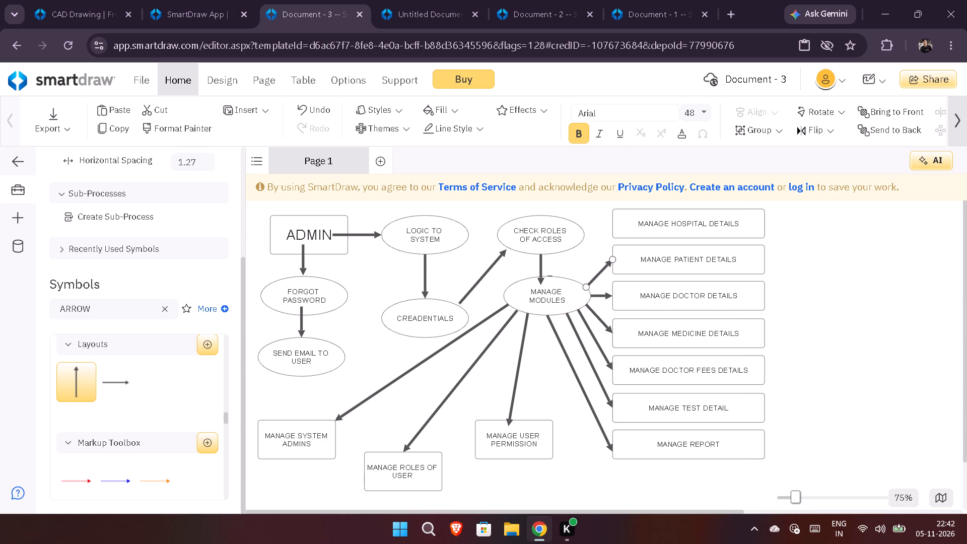
# Paste another arrow and connect it from the upper-right edge of MANAGE MODULES to the left edge of MANAGE HOSPITAL DETAILS.
pyautogui.rightClick(591, 231)
pyautogui.click(612, 256)
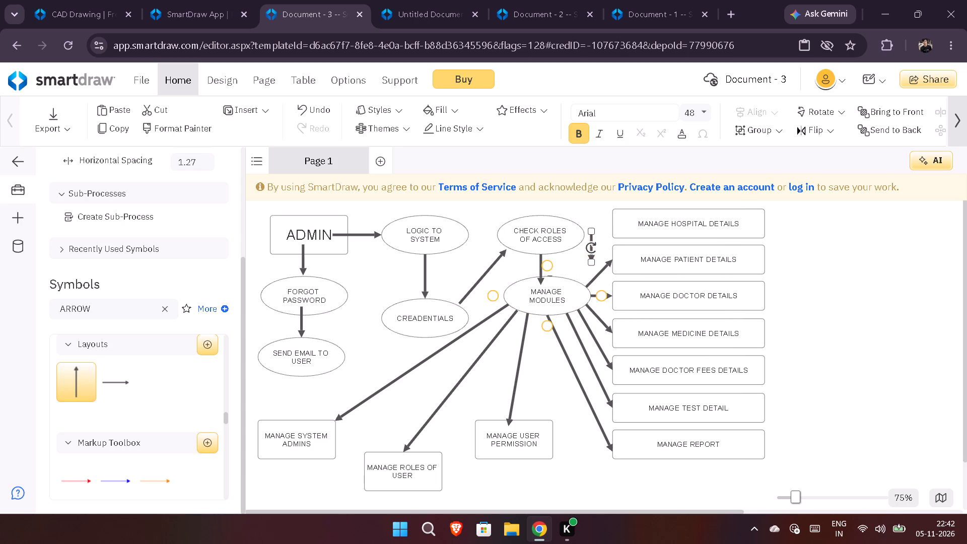
pyautogui.moveTo(591, 231); pyautogui.dragTo(575, 281)
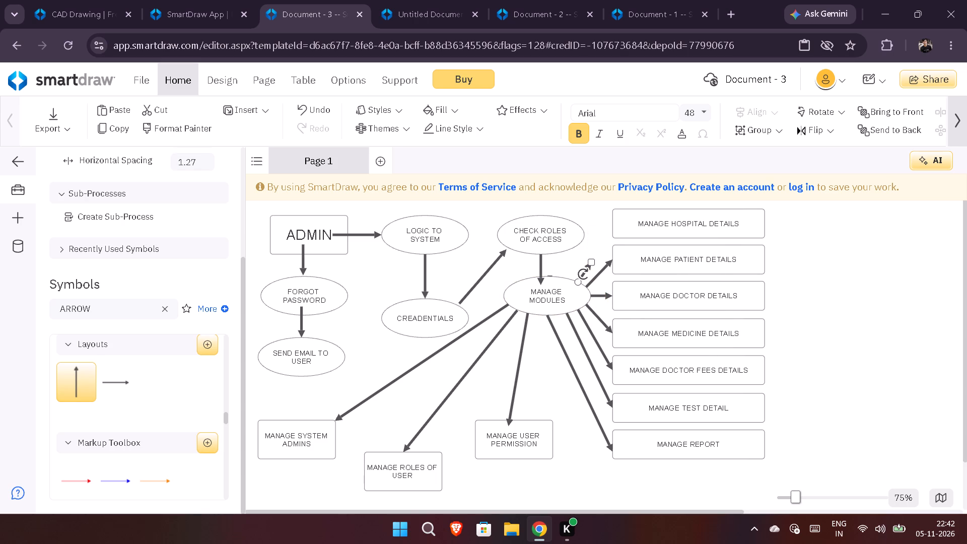
pyautogui.moveTo(589, 264); pyautogui.dragTo(614, 225)
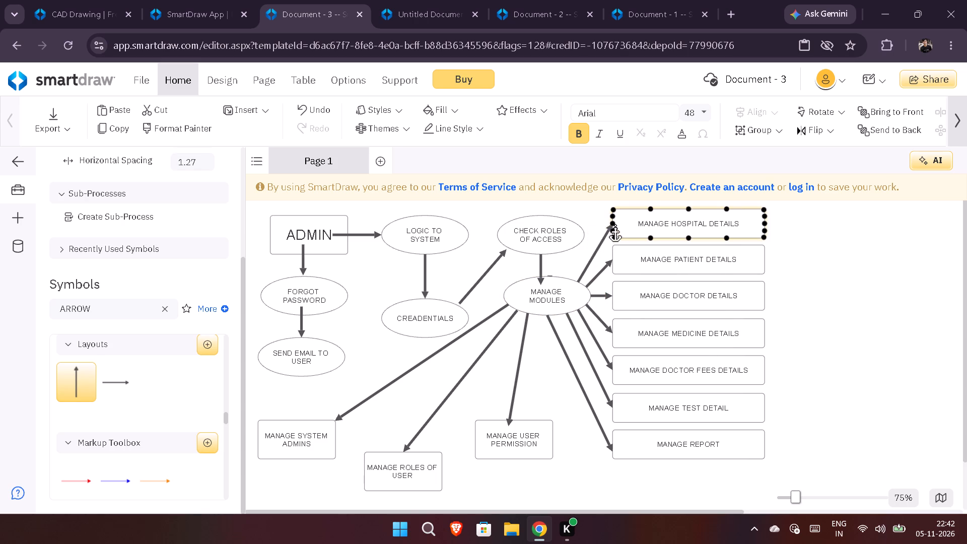
pyautogui.moveTo(614, 225); pyautogui.dragTo(615, 224)
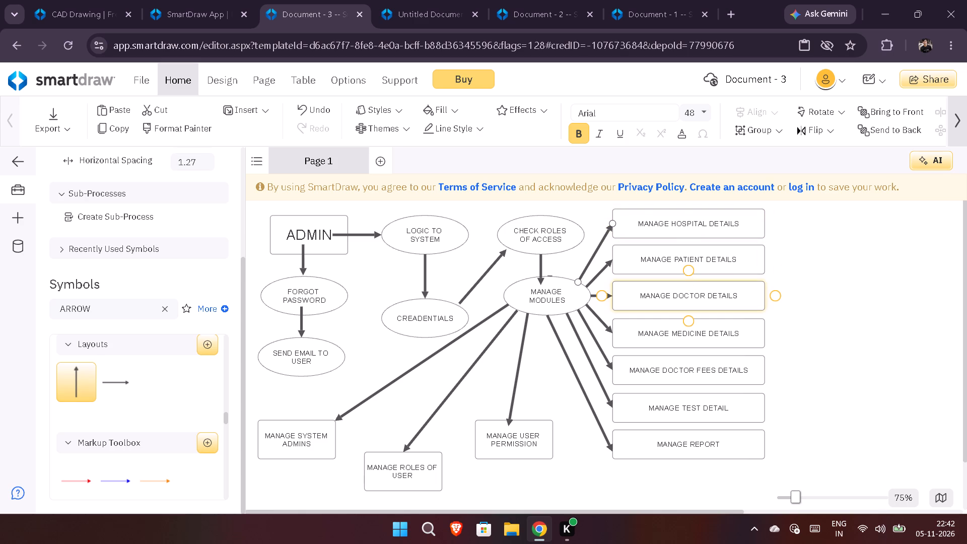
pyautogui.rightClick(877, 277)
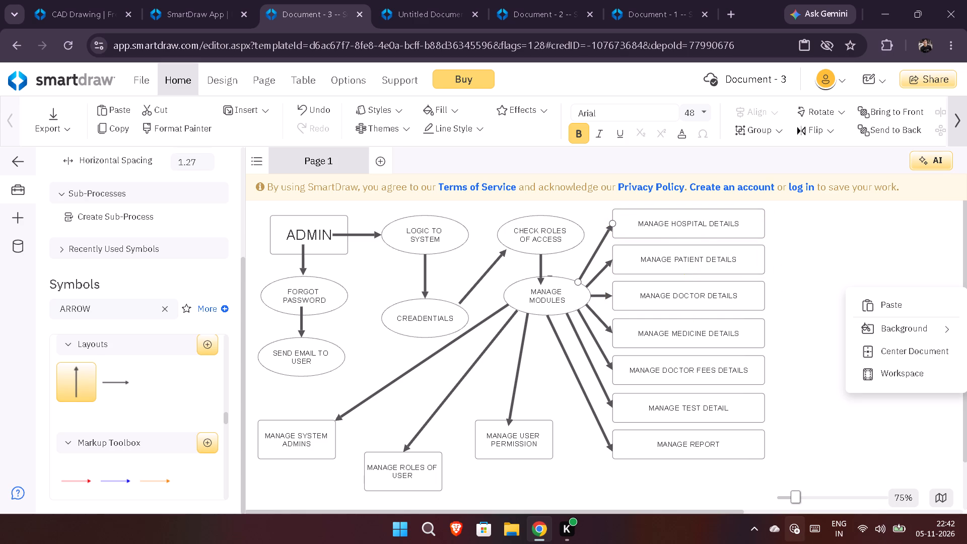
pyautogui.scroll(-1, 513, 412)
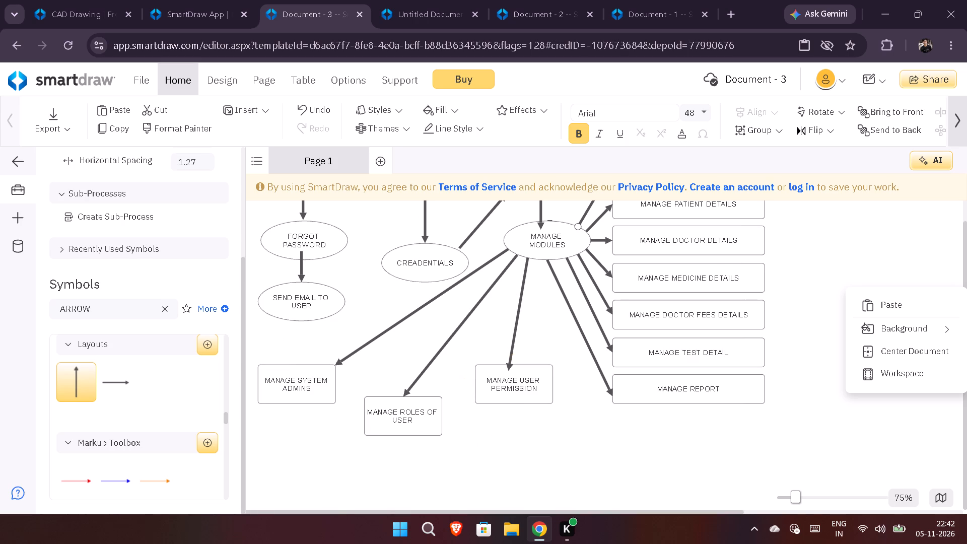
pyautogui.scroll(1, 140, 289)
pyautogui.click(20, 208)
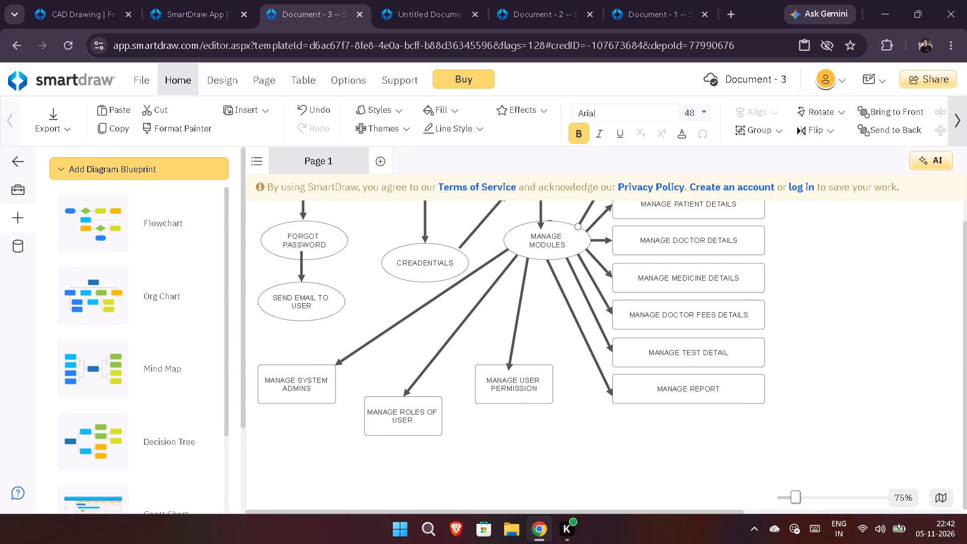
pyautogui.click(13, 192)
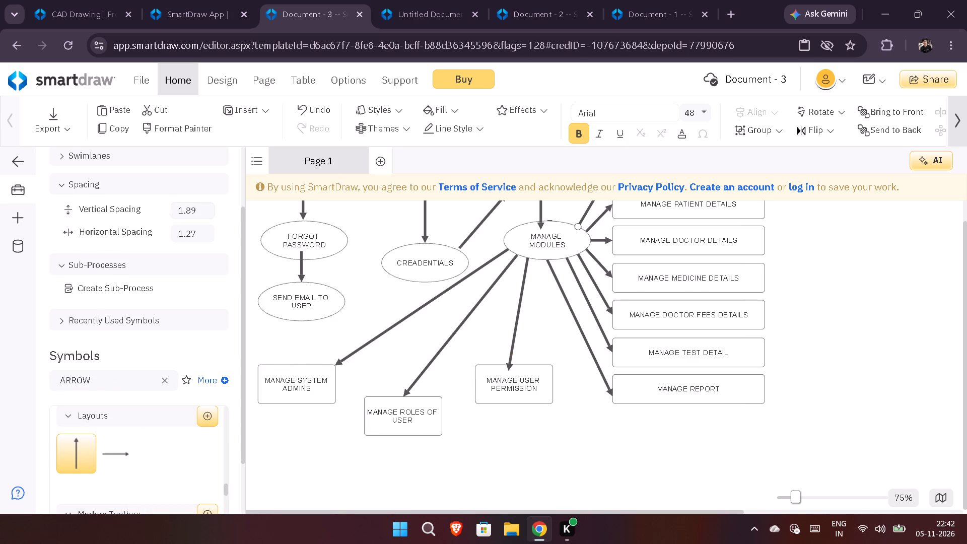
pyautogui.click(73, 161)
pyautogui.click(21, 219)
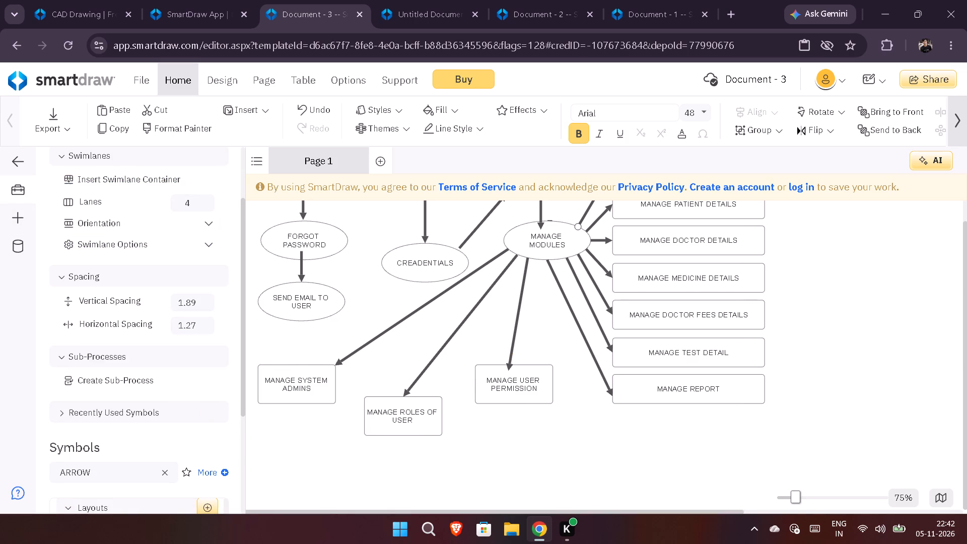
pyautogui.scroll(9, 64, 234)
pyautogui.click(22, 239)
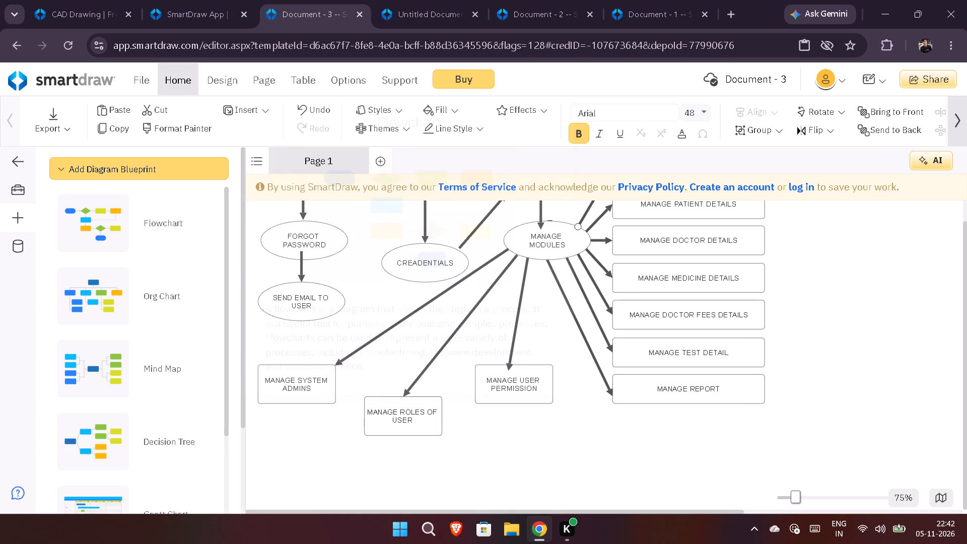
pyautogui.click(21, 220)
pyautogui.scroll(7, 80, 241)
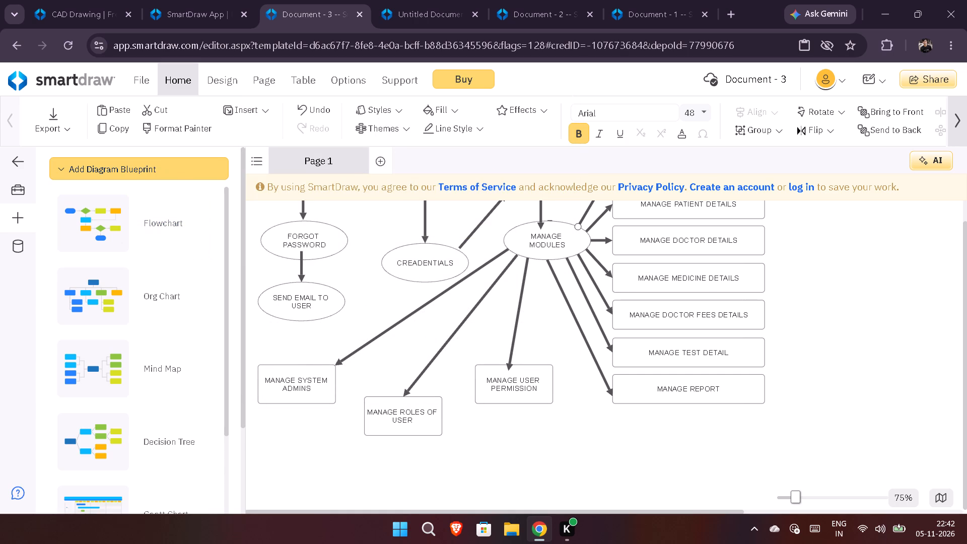
# Add a rectangle below the MANAGE boxes and widen it so it spans from under MANAGE SYSTEM ADMINS to under MANAGE REPORT.
pyautogui.click(18, 193)
pyautogui.scroll(5, 118, 237)
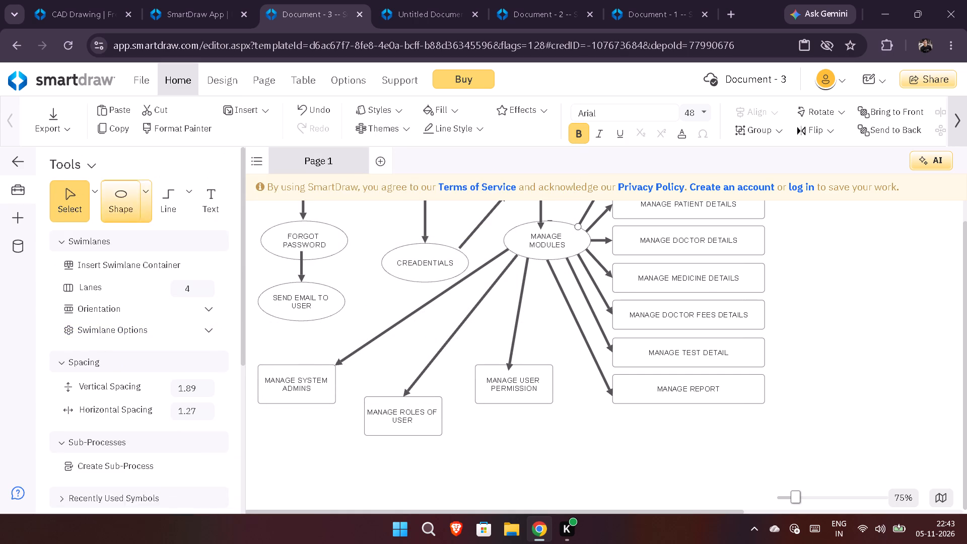
pyautogui.click(130, 207)
pyautogui.click(142, 207)
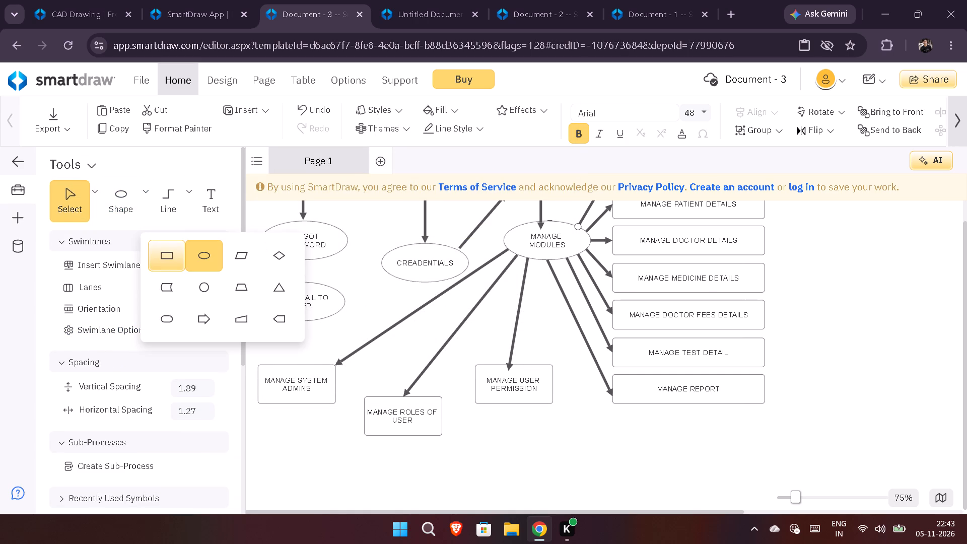
pyautogui.click(172, 254)
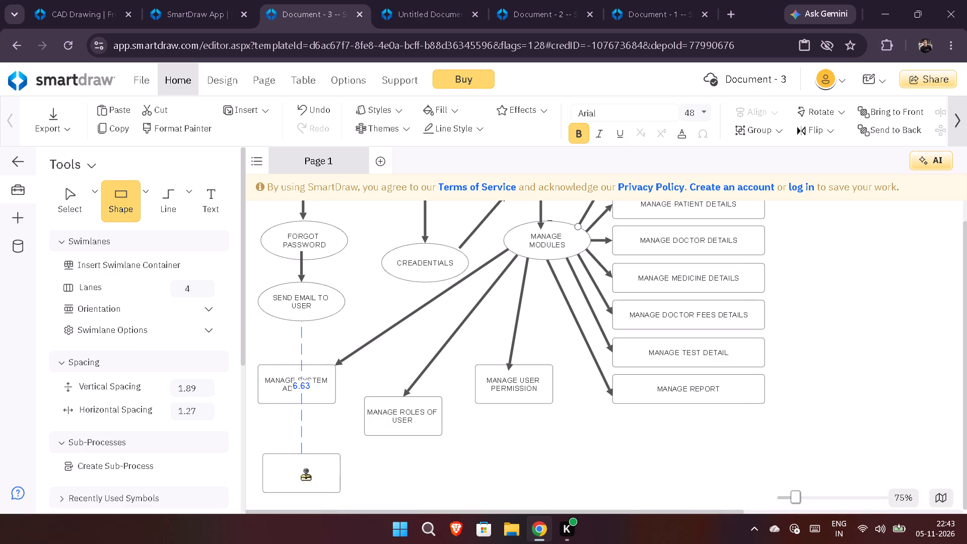
pyautogui.click(316, 478)
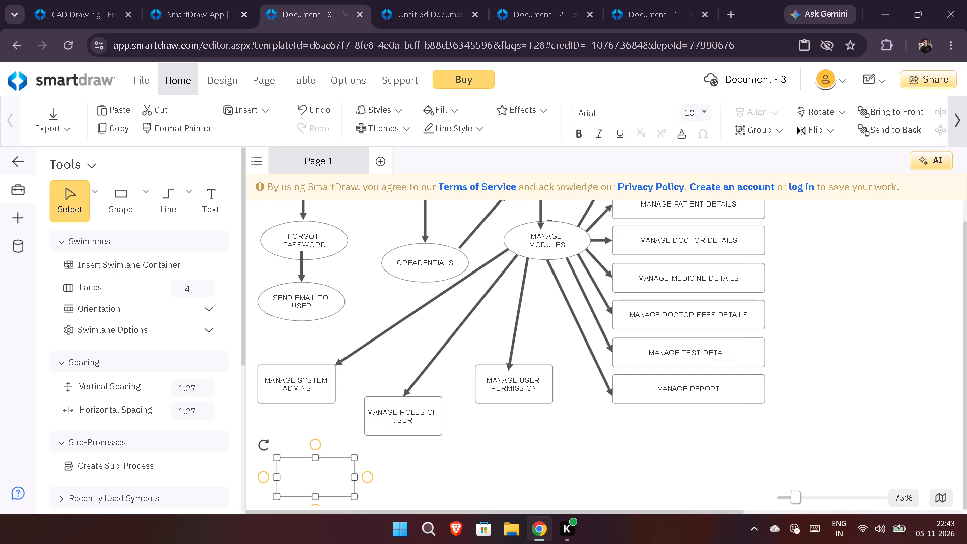
pyautogui.moveTo(354, 477); pyautogui.dragTo(734, 458)
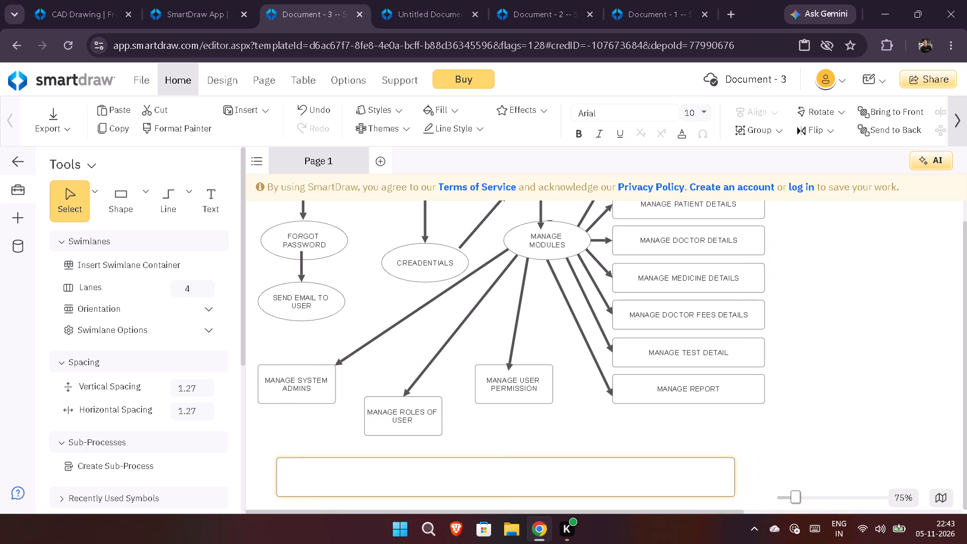
# Label the wide rectangle beneath the MANAGE boxes "SECOND LEVEL DFD - HOSPITAL MANAGEMENT SYSTEM".
pyautogui.click(361, 484)
pyautogui.click(217, 211)
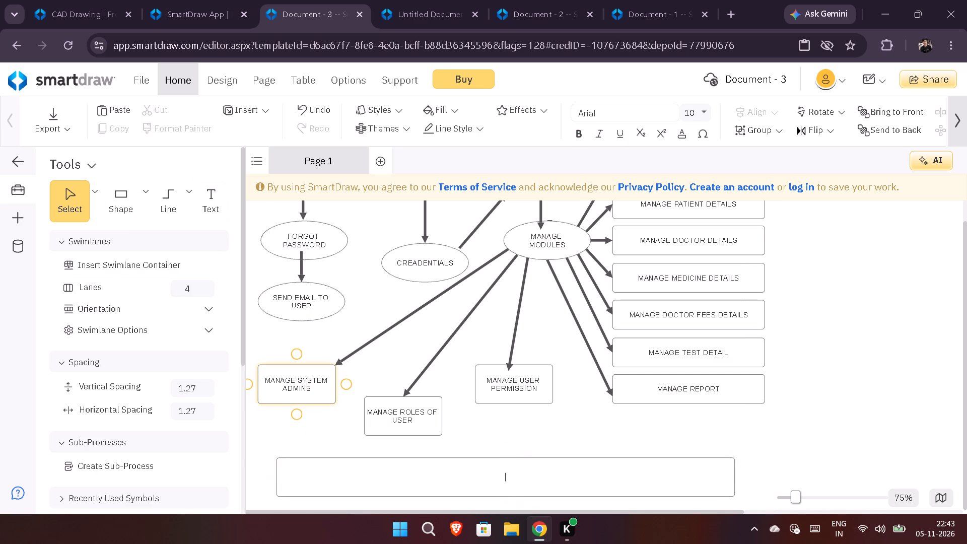
pyautogui.click(317, 493)
pyautogui.click(317, 482)
pyautogui.click(310, 472)
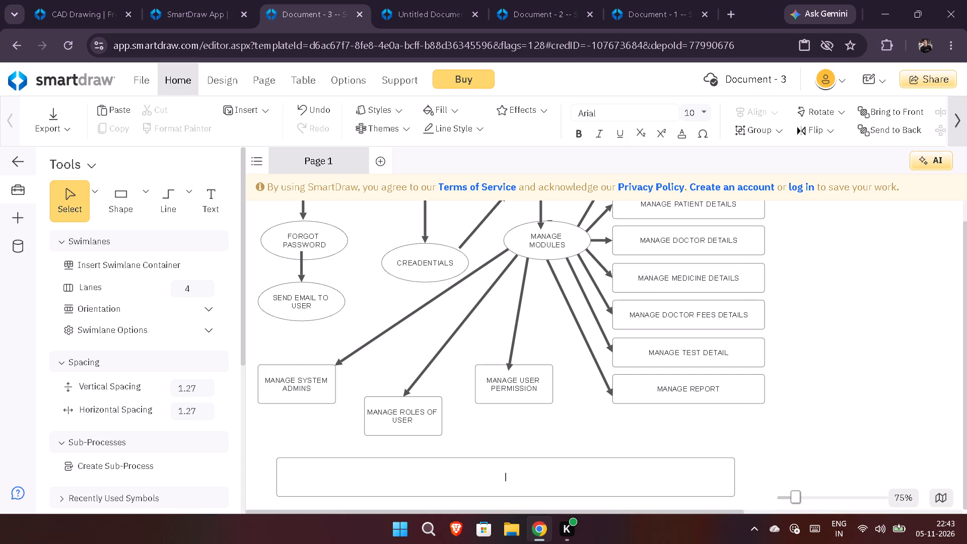
pyautogui.click(312, 479)
pyautogui.write('SECOND')
pyautogui.press('space')
pyautogui.press('space')
pyautogui.write('LEVFEL')
pyautogui.press('space')
pyautogui.write('dfd')
pyautogui.press('BackSpace')
pyautogui.press('BackSpace')
pyautogui.press('BackSpace')
pyautogui.press('BackSpace')
pyautogui.press('BackSpace')
pyautogui.press('BackSpace')
pyautogui.press('BackSpace')
pyautogui.press('BackSpace')
pyautogui.press('BackSpace')
pyautogui.press('BackSpace')
pyautogui.press('BackSpace')
pyautogui.press('BackSpace')
pyautogui.press('BackSpace')
pyautogui.press('BackSpace')
pyautogui.press('BackSpace')
pyautogui.press('BackSpace')
pyautogui.press('BackSpace')
pyautogui.press('BackSpace')
pyautogui.press('BackSpace')
pyautogui.press('BackSpace')
pyautogui.press('BackSpace')
pyautogui.press('BackSpace')
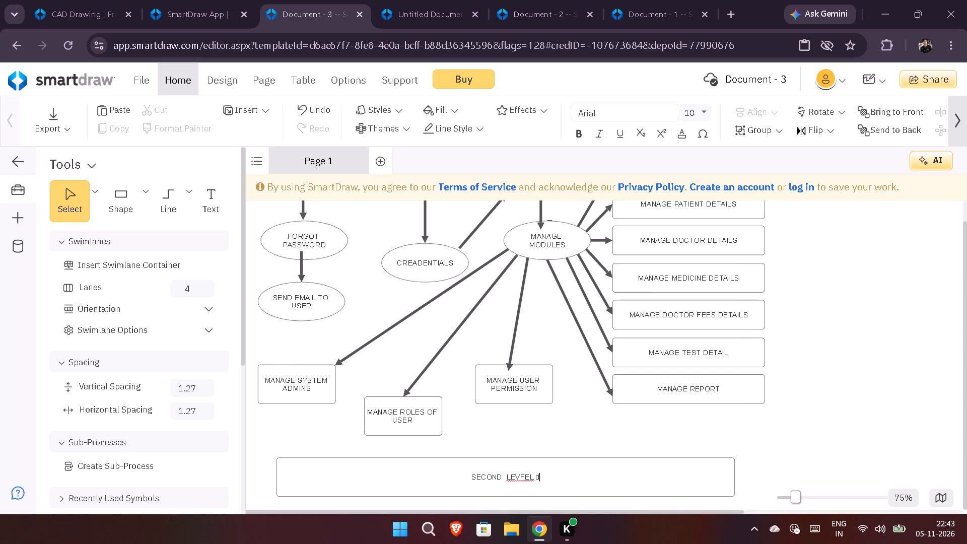
pyautogui.write('SECOND LEVEL DFD')
pyautogui.press('space')
pyautogui.hotkey('shift', '_')
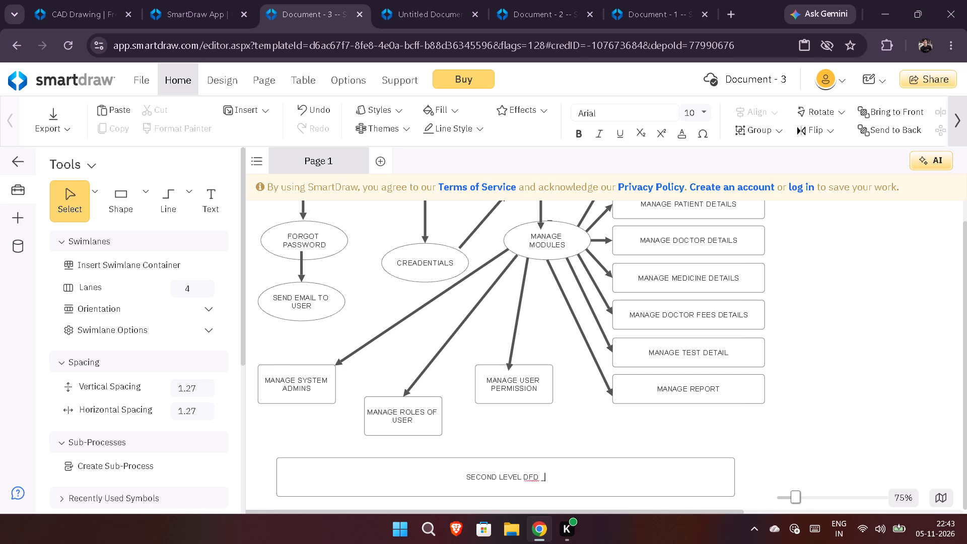
pyautogui.hotkey('shift', 'BackSpace')
pyautogui.write('- HPO')
pyautogui.press('BackSpace')
pyautogui.press('s')
pyautogui.press('BackSpace')
pyautogui.press('BackSpace')
pyautogui.write('OSPITA;L')
pyautogui.press('BackSpace')
pyautogui.press('BackSpace')
pyautogui.press('BackSpace')
pyautogui.write('AL')
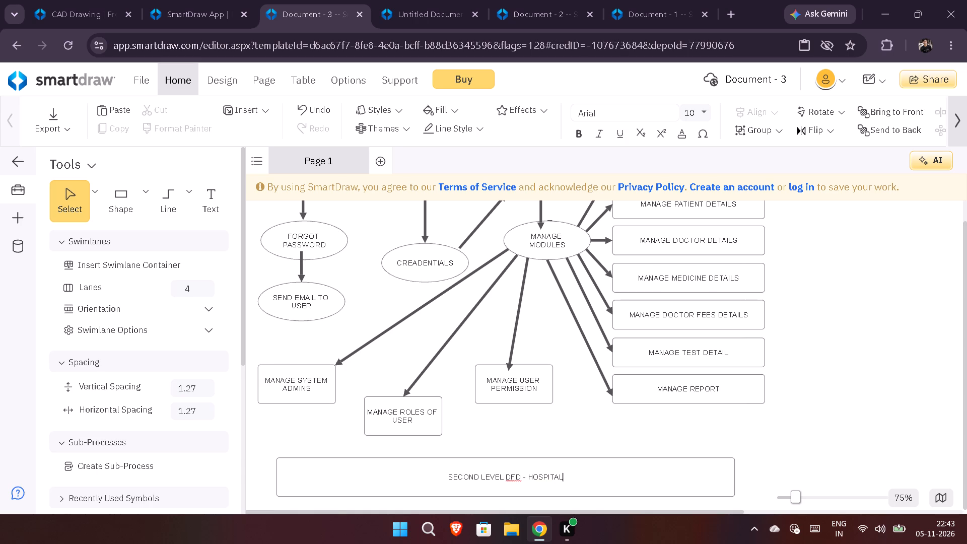
pyautogui.write('L')
pyautogui.press('space')
pyautogui.press('BackSpace')
pyautogui.press('BackSpace')
pyautogui.press('space')
pyautogui.write('MANAG')
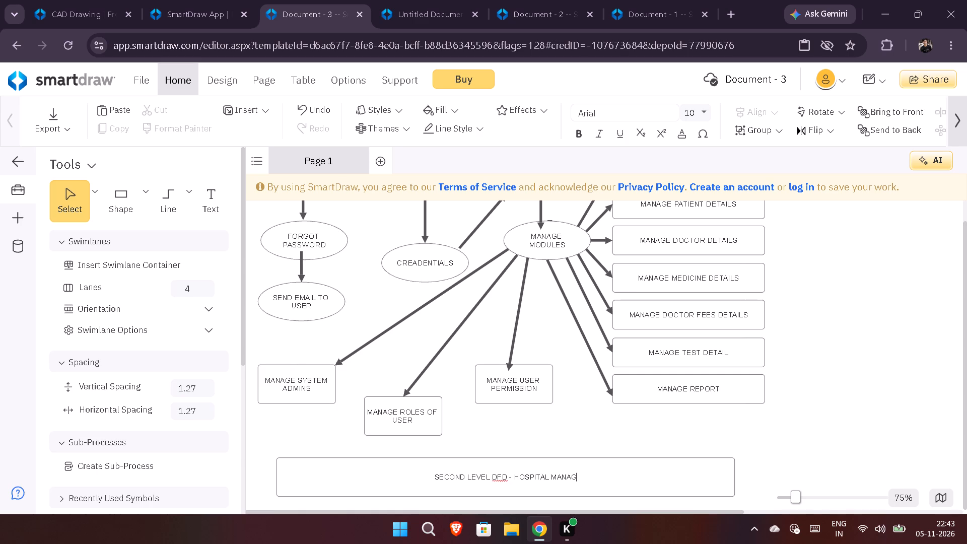
pyautogui.write('EMENT ST')
pyautogui.press('BackSpace')
pyautogui.write('YSTEM')
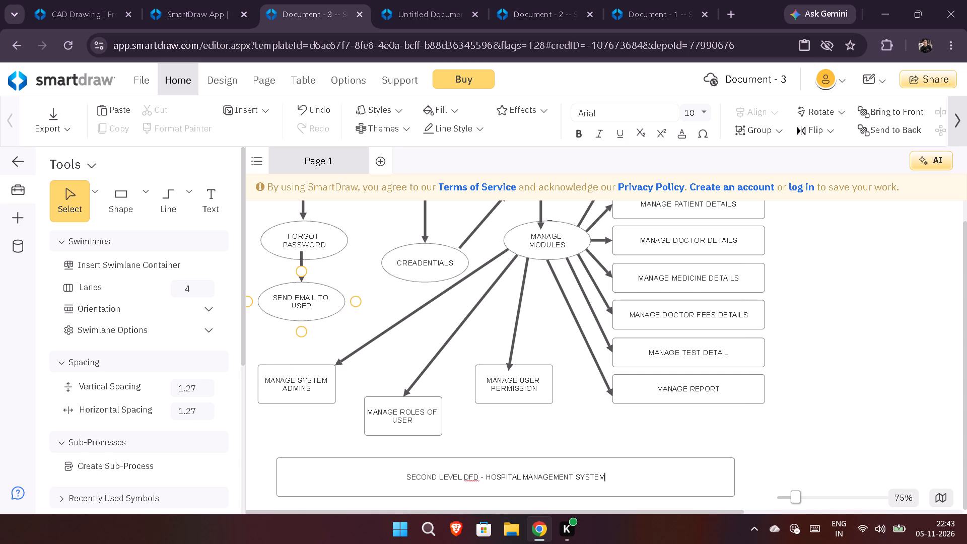
# Select the whole title text in the wide rectangle and open the font size choices for it.
pyautogui.moveTo(624, 481); pyautogui.dragTo(434, 482)
pyautogui.moveTo(434, 482); pyautogui.dragTo(415, 481)
pyautogui.moveTo(624, 481); pyautogui.dragTo(460, 477)
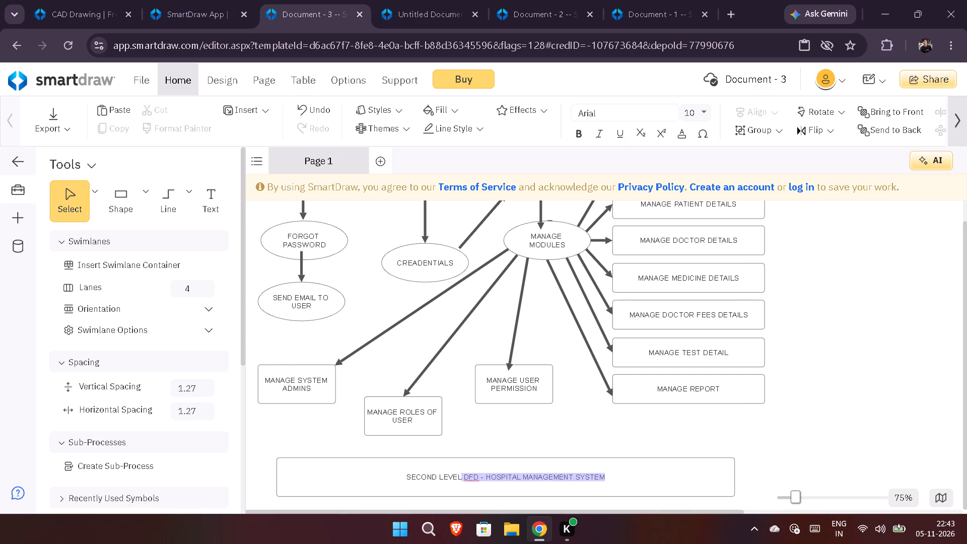
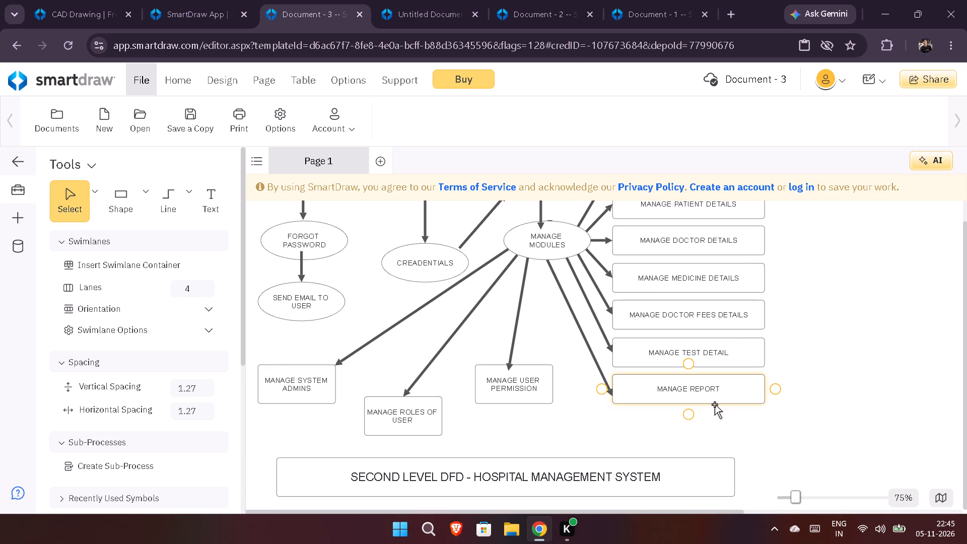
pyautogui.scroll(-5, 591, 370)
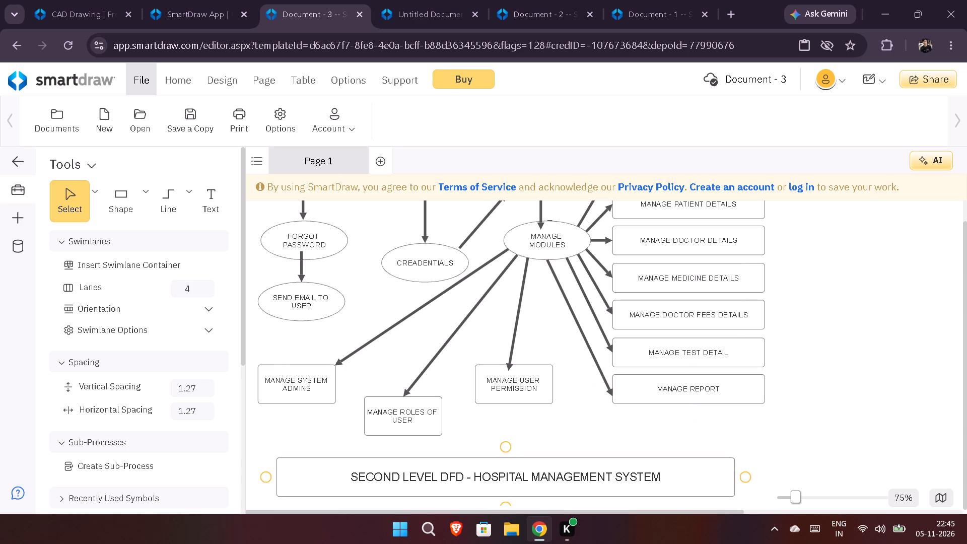
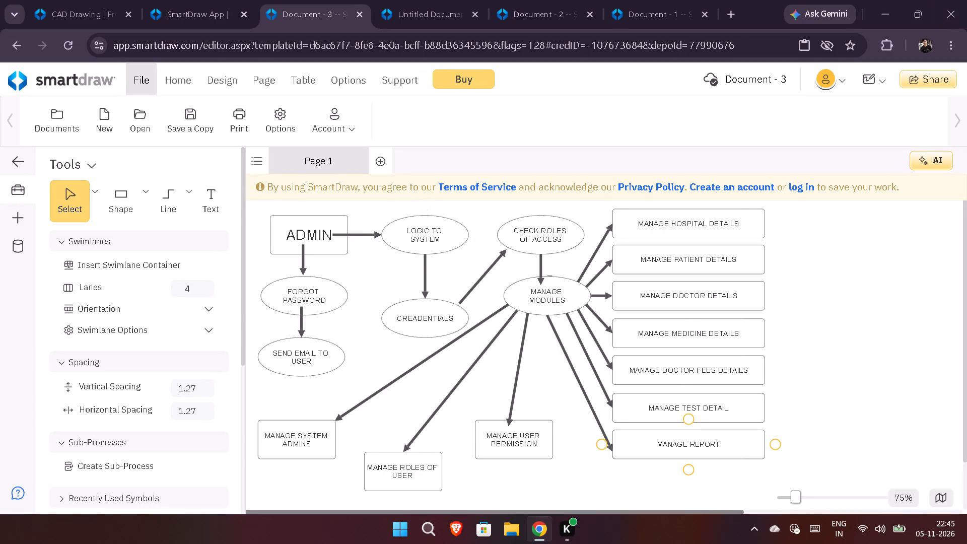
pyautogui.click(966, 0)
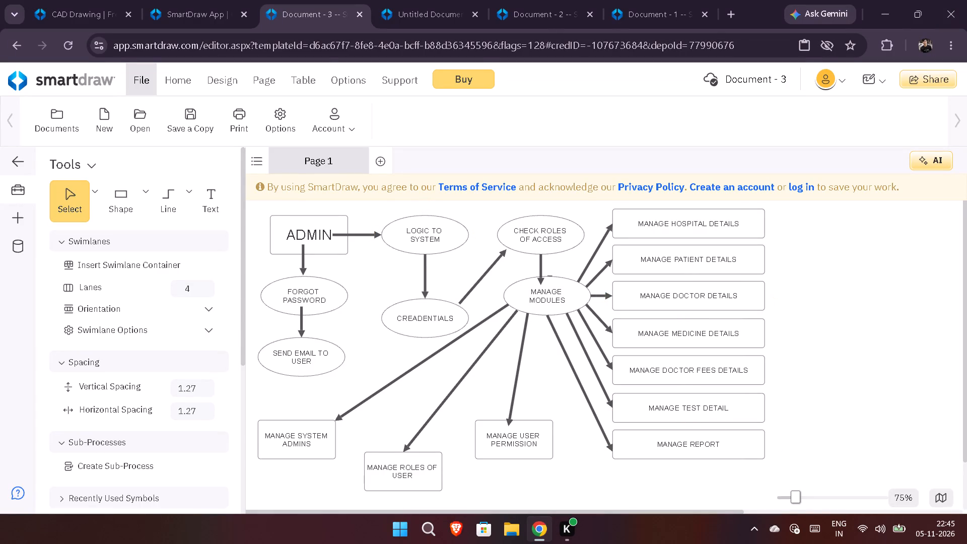